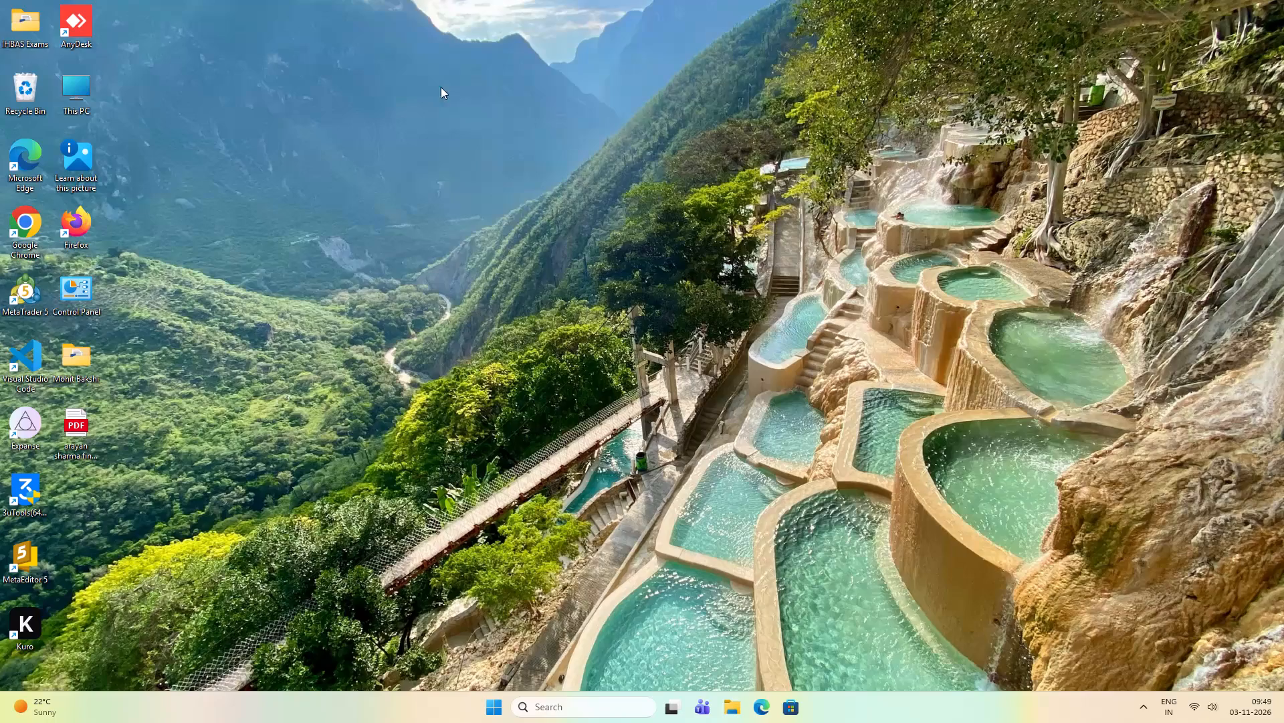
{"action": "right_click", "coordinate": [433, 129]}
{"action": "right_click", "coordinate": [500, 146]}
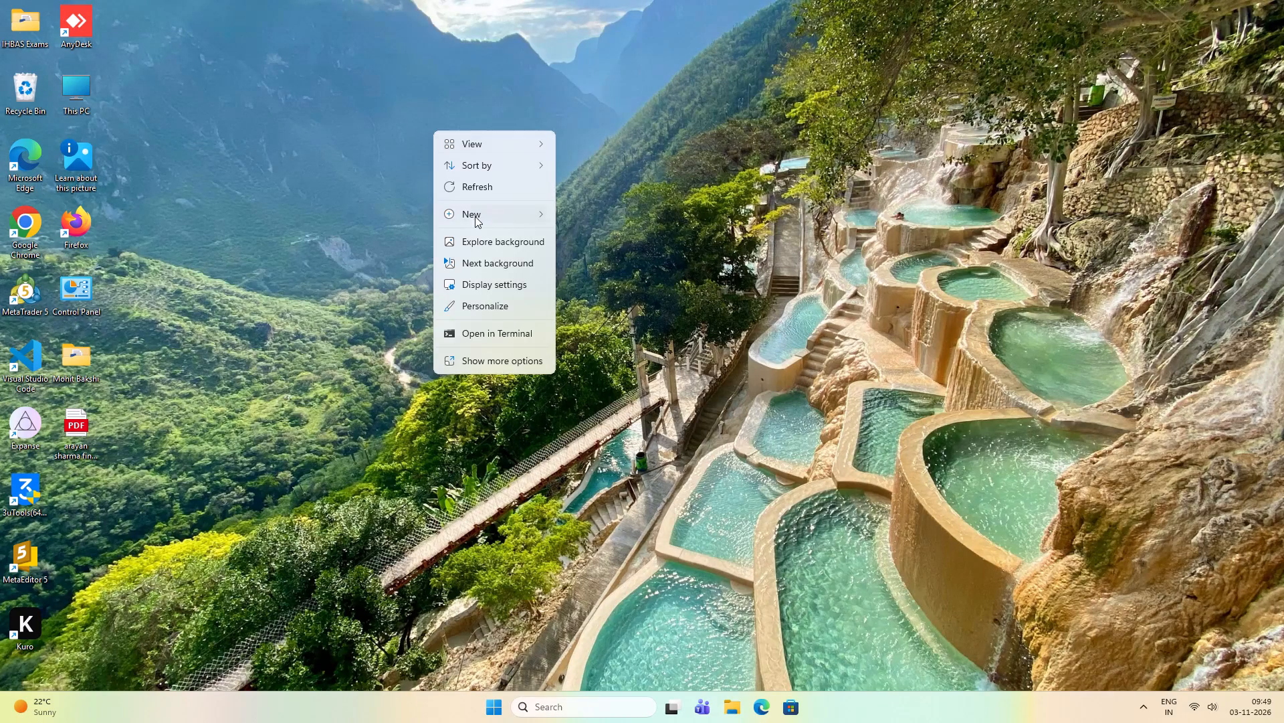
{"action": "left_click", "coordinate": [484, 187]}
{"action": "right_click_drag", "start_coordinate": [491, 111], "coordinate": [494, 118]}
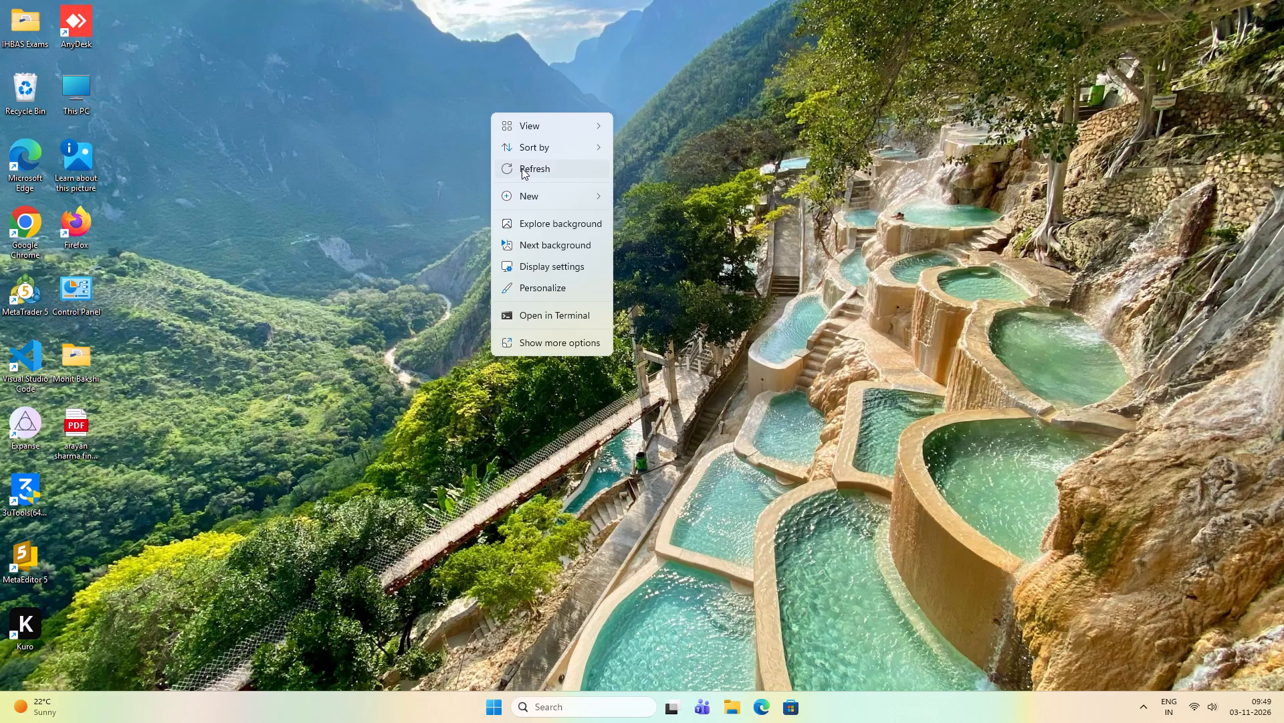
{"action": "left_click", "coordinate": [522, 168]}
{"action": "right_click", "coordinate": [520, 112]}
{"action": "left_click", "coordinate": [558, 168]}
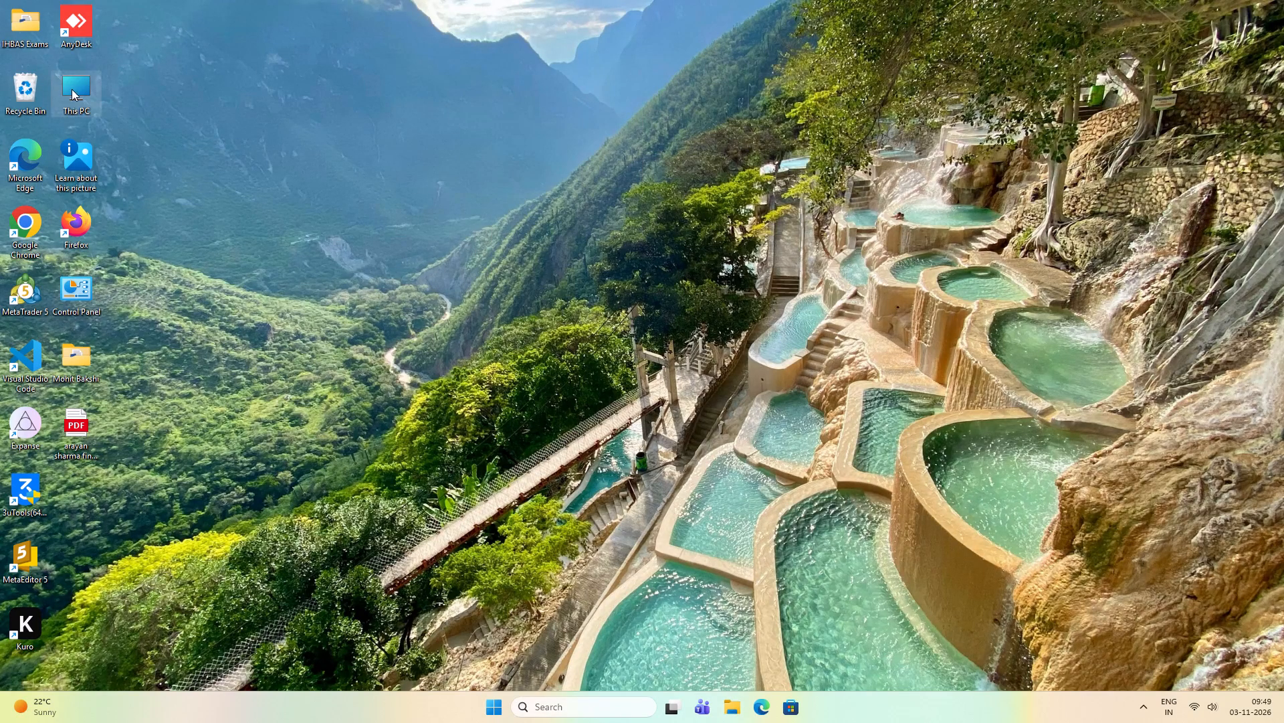
Open the Phoolwati Mam folder on the New Volume (E:) drive from This PC.
{"action": "double_click", "coordinate": [72, 87]}
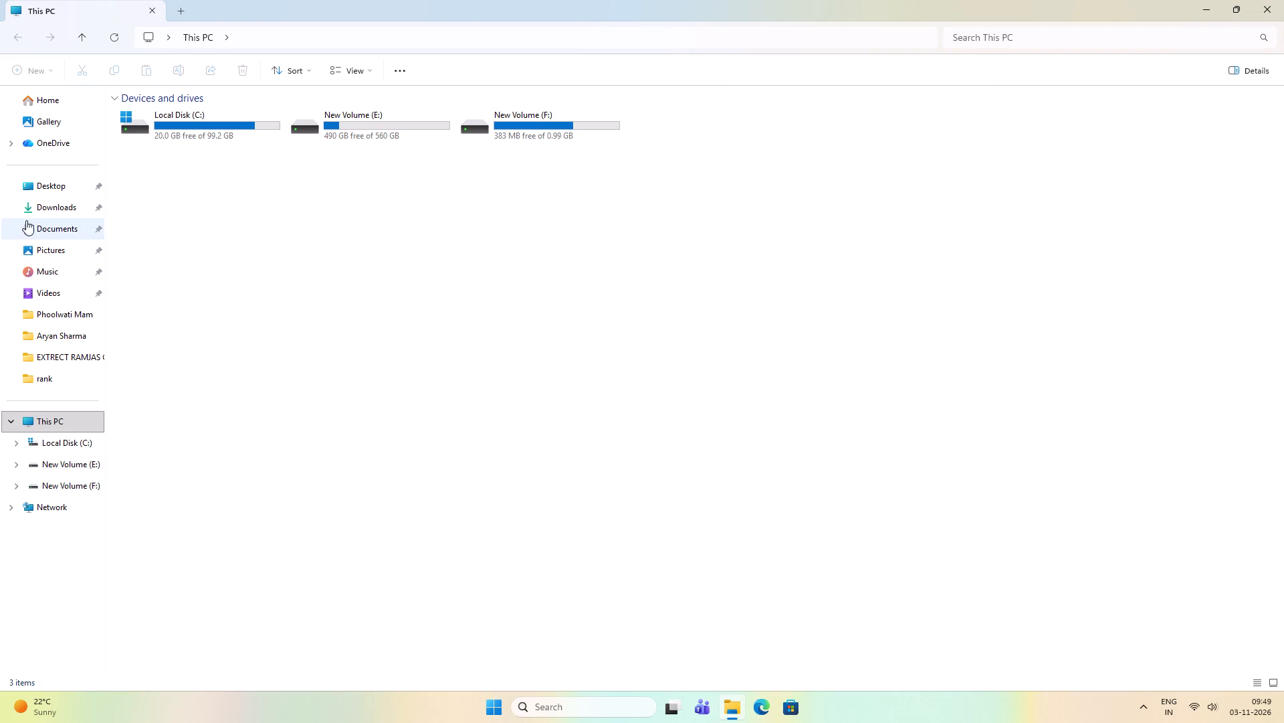
{"action": "double_click", "coordinate": [380, 112]}
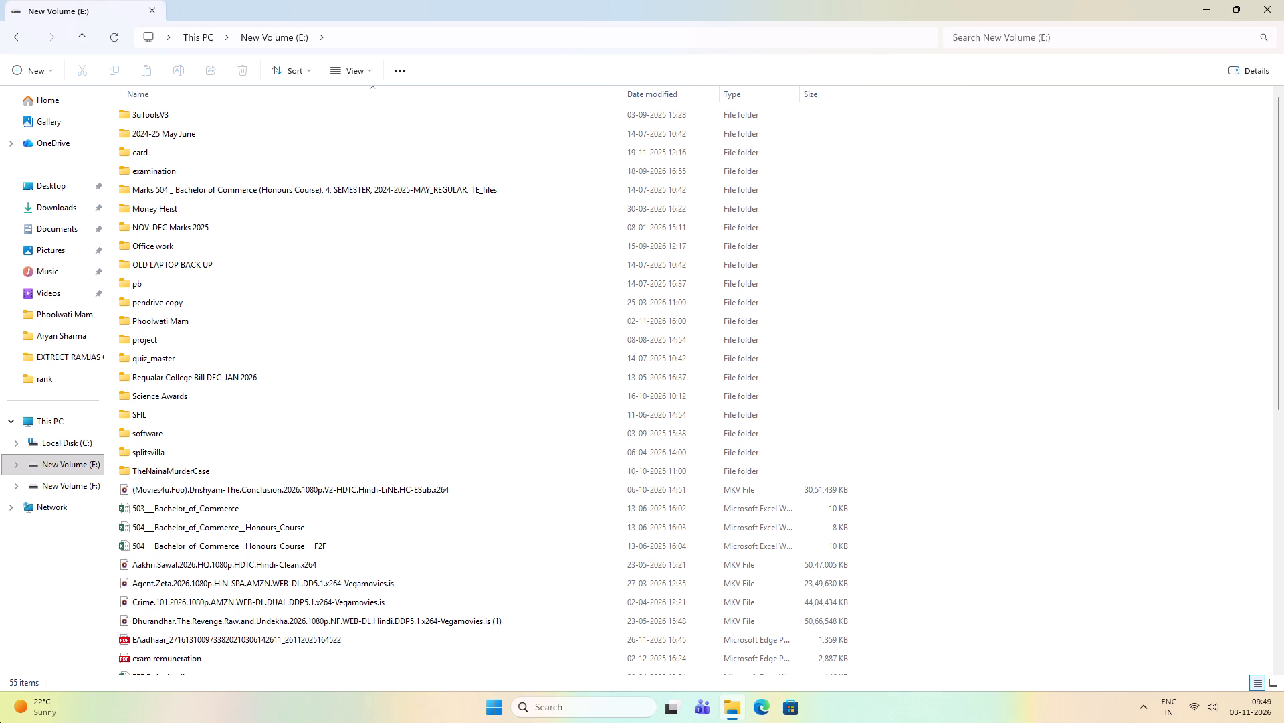
{"action": "scroll", "coordinate": [158, 357], "scroll_direction": "up", "scroll_amount": 8}
{"action": "double_click", "coordinate": [185, 318]}
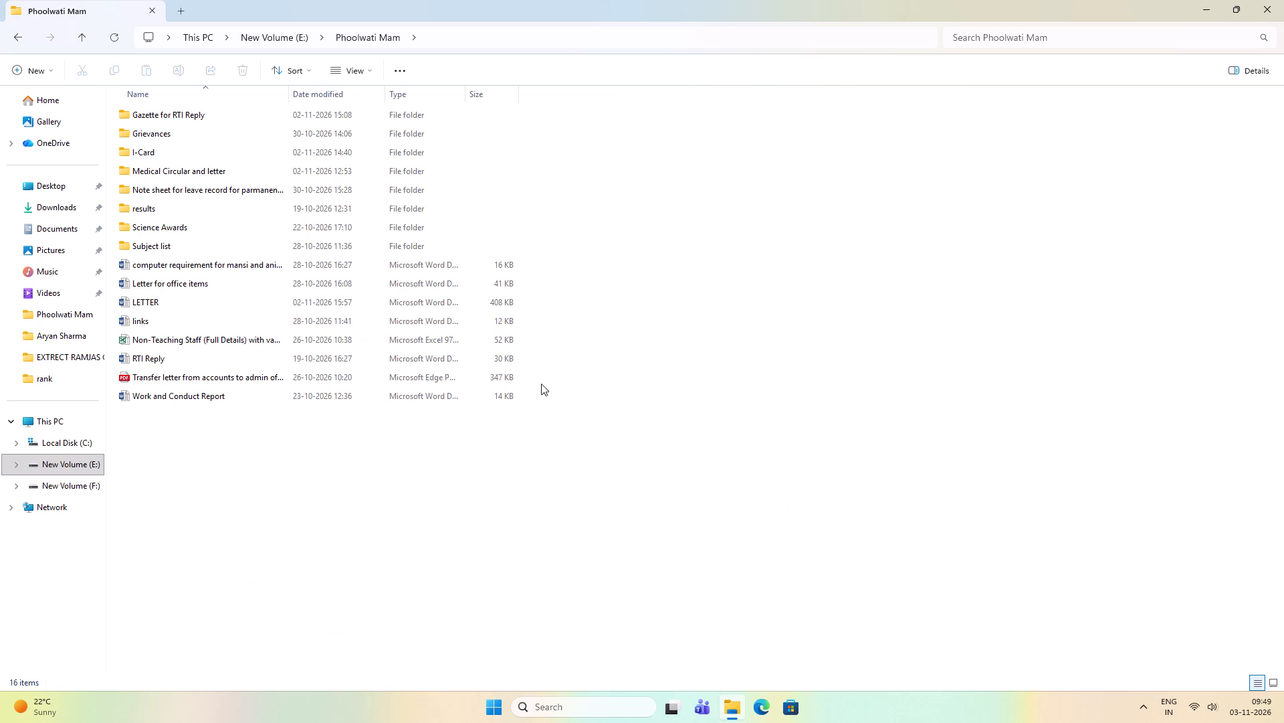
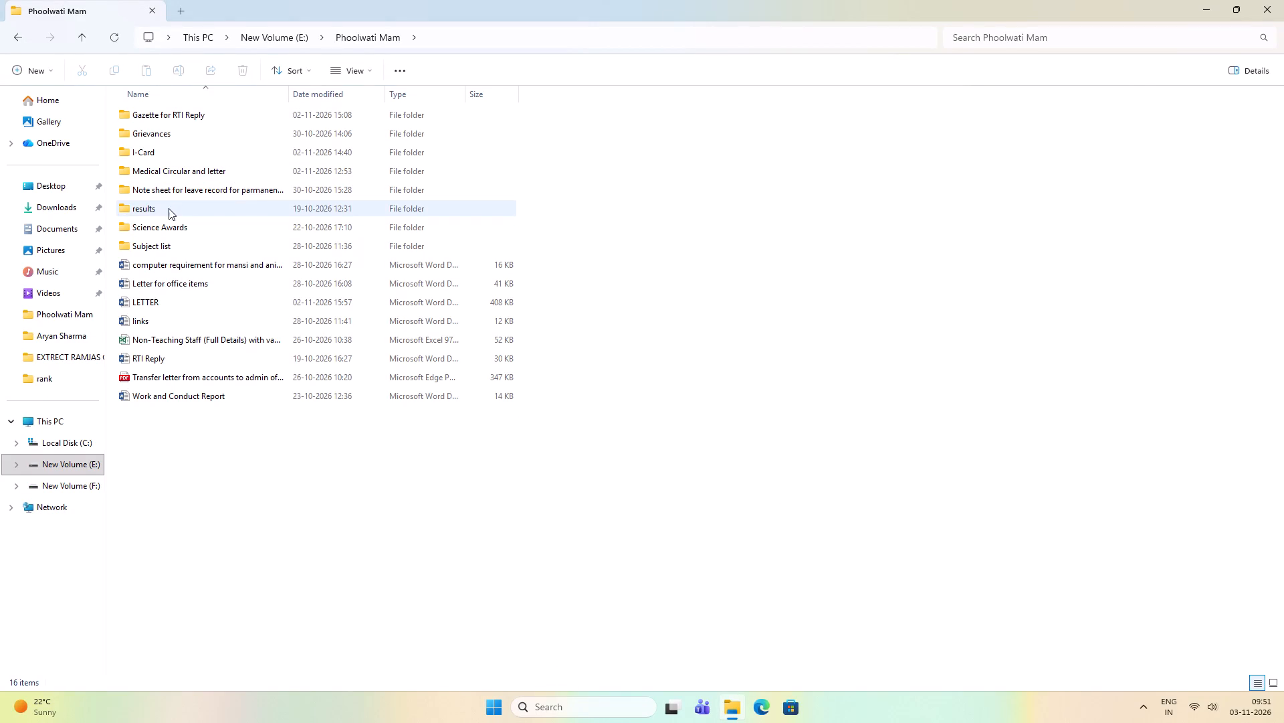
Open the Hindi_Sem6_May-June_2026_Ranked workbook from the rank folder inside the student's folder under Gazette for RTI Reply, dismissing the activation wizard.
{"action": "double_click", "coordinate": [174, 116]}
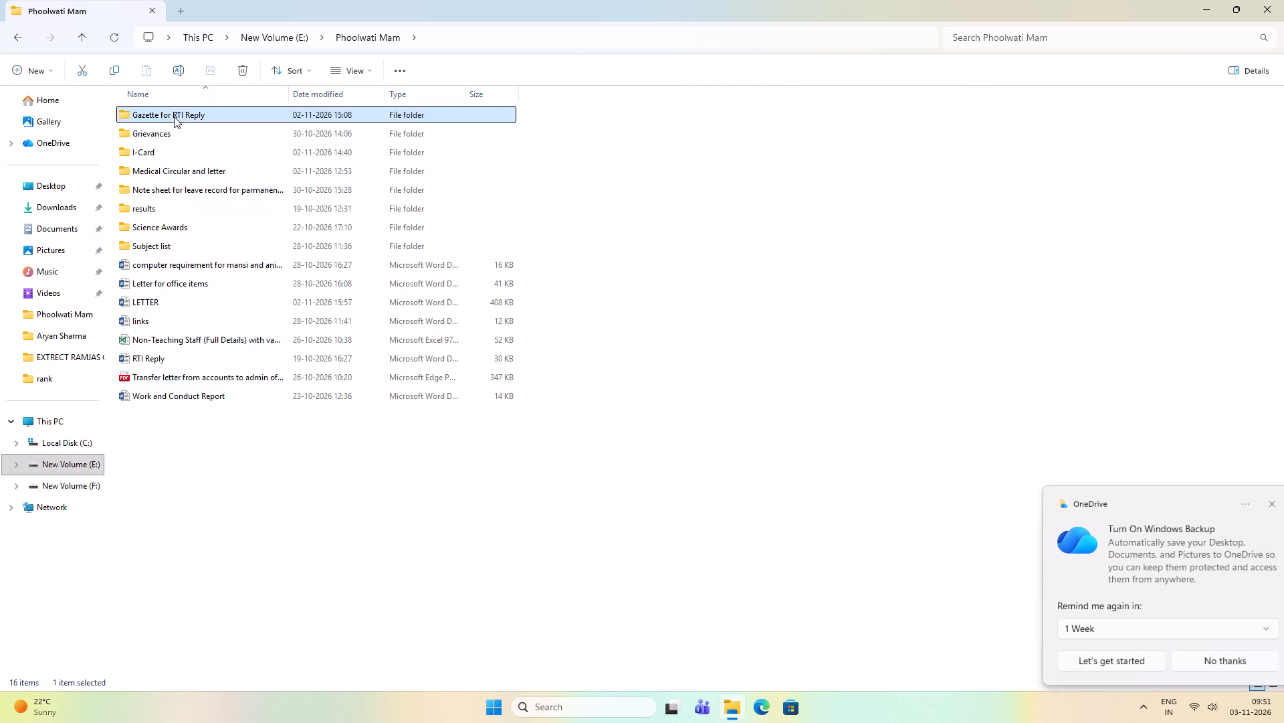
{"action": "double_click", "coordinate": [167, 112]}
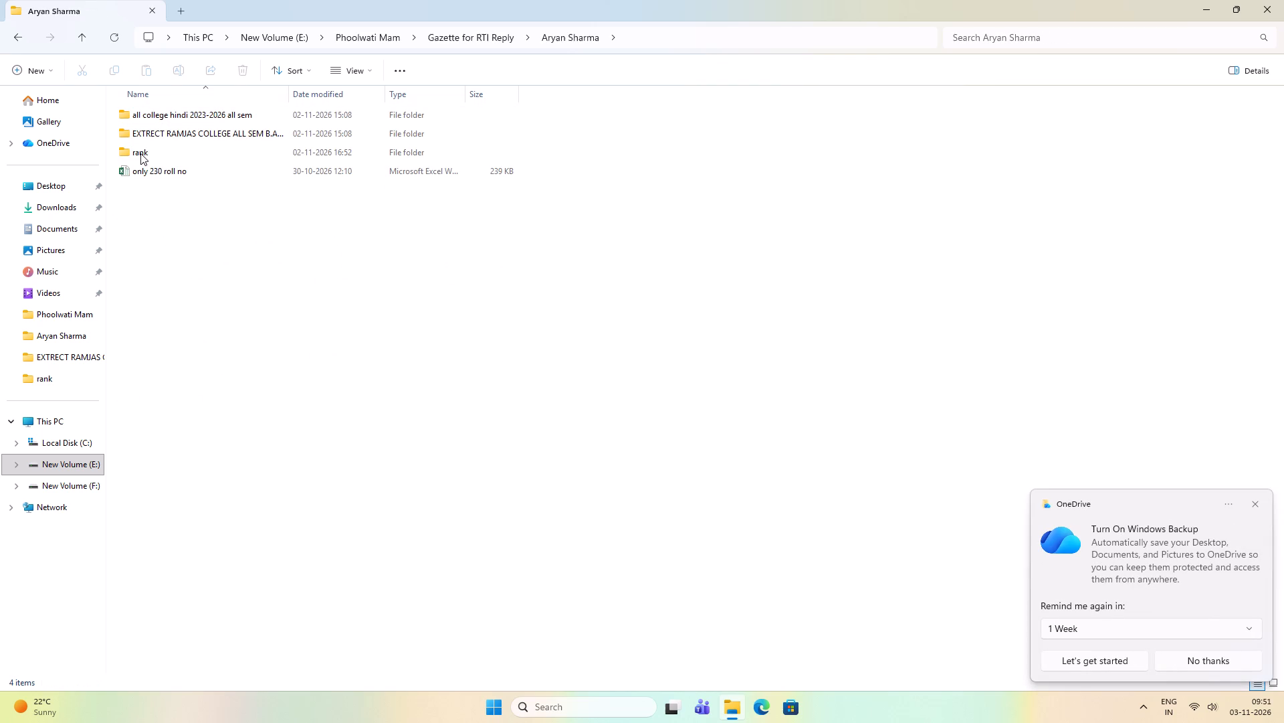
{"action": "double_click", "coordinate": [140, 153]}
{"action": "double_click", "coordinate": [165, 150]}
{"action": "double_click", "coordinate": [213, 155]}
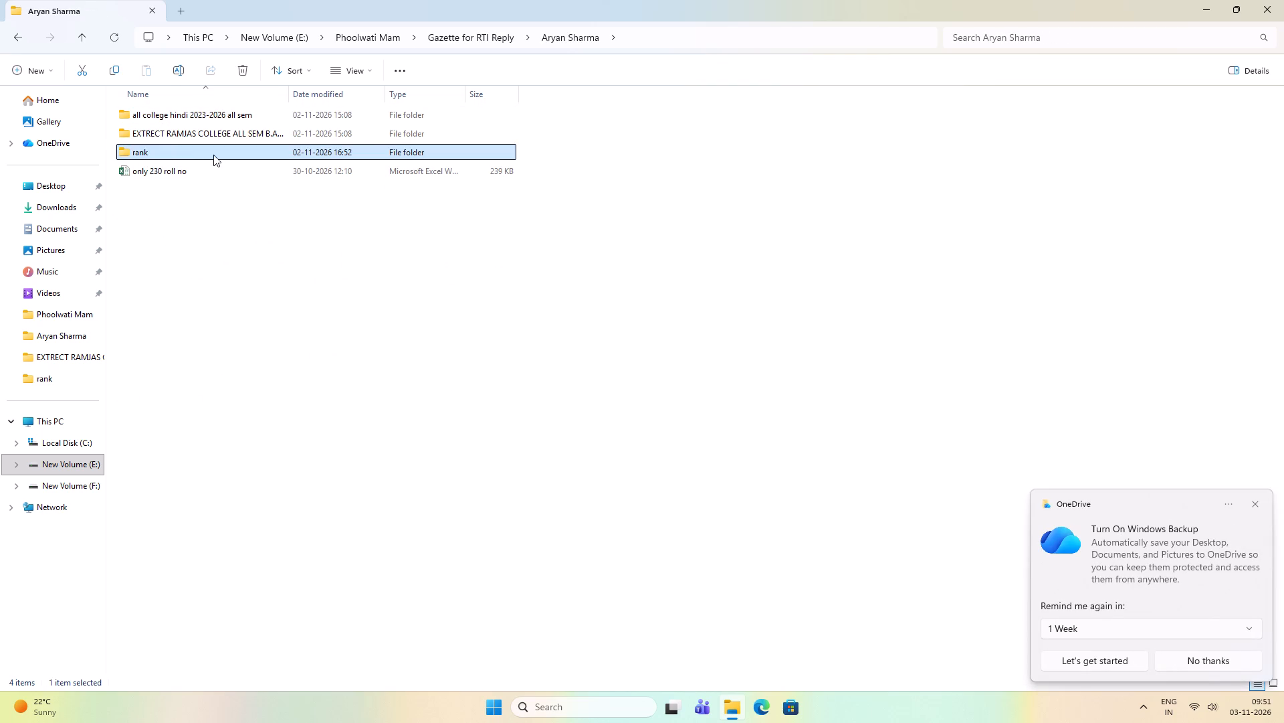
{"action": "double_click", "coordinate": [165, 203]}
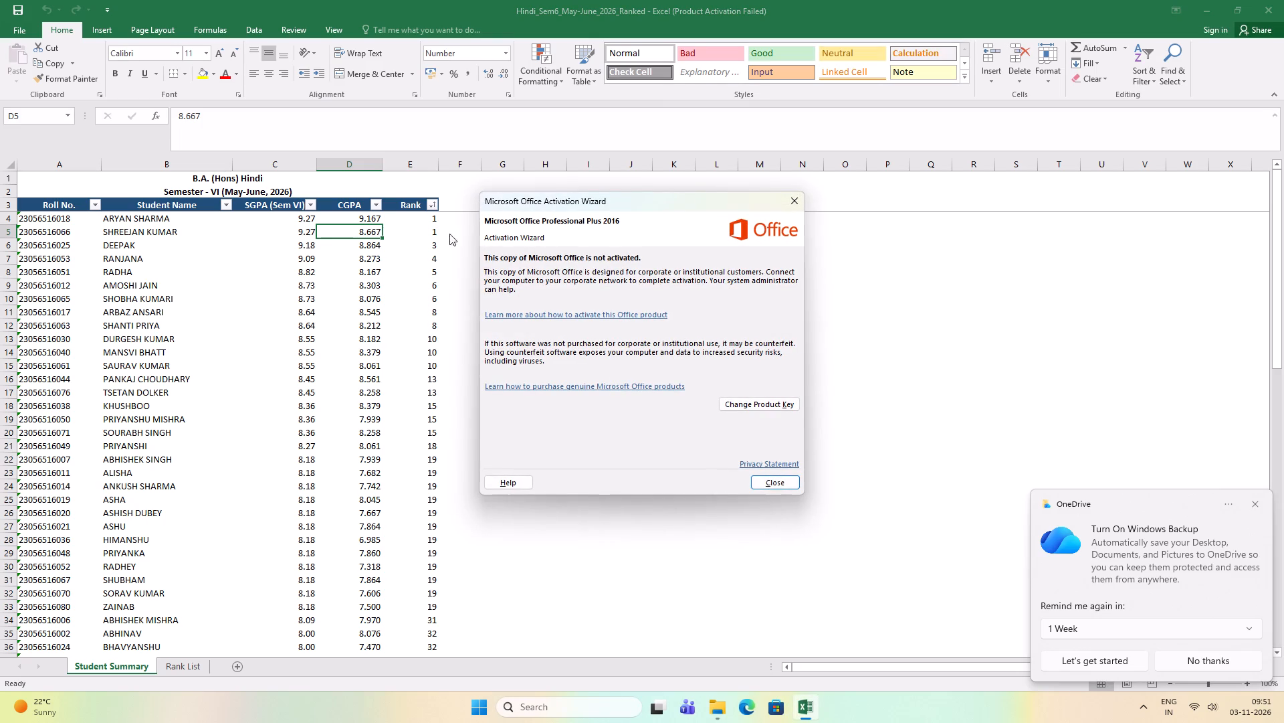
{"action": "left_click", "coordinate": [767, 484]}
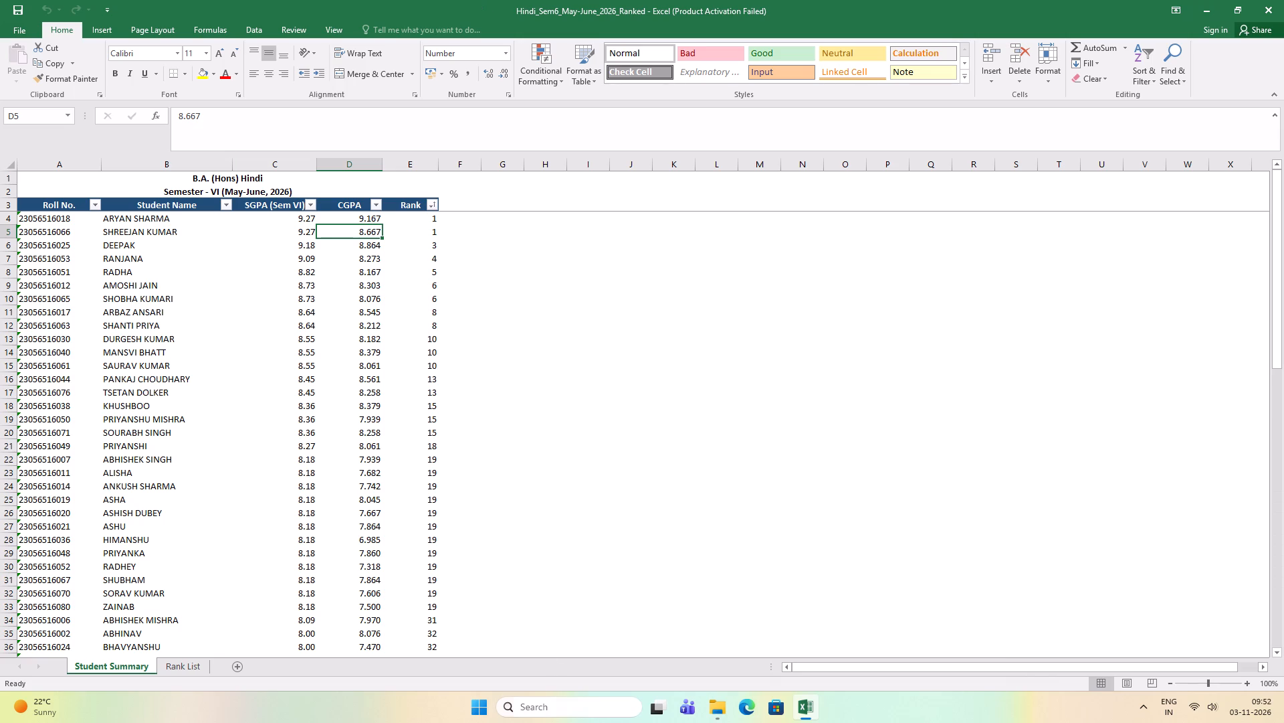
Open the Hindi_Sem5_Nov-Dec_2025_Ranked workbook from the rank folder and compare its student summary with the Semester VI one.
{"action": "key", "text": "alt+Tab"}
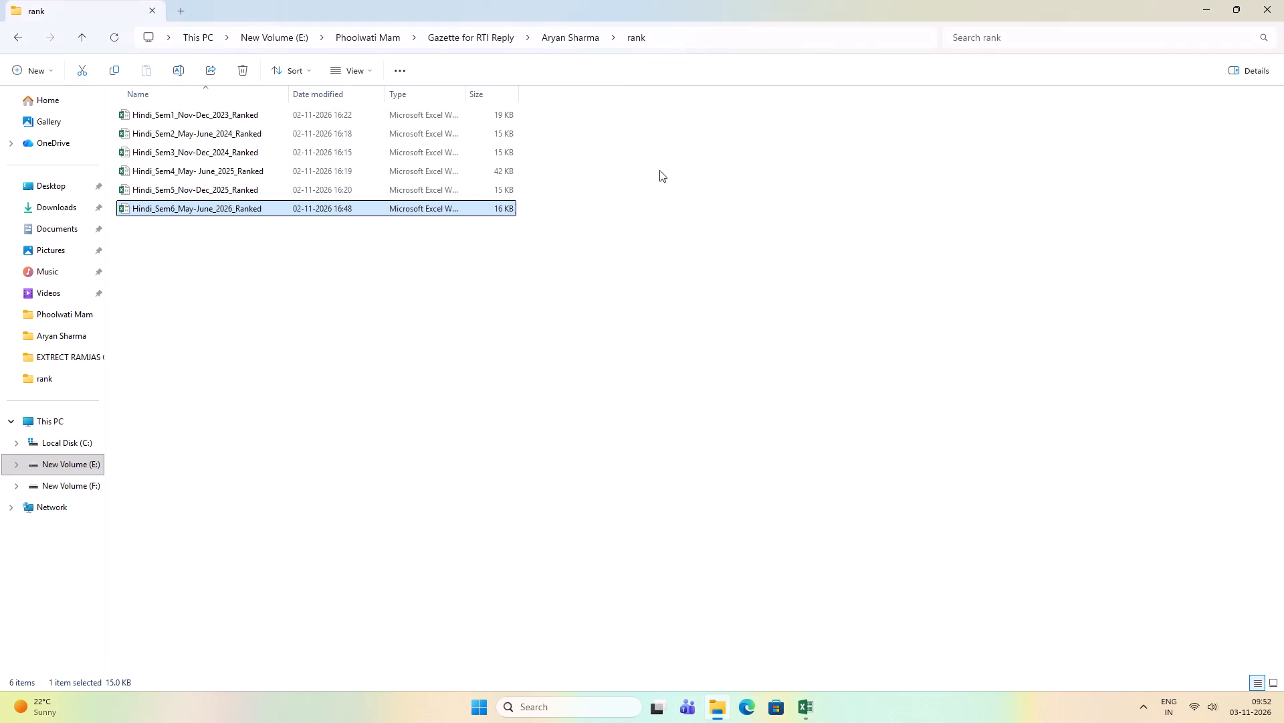
{"action": "double_click", "coordinate": [182, 190]}
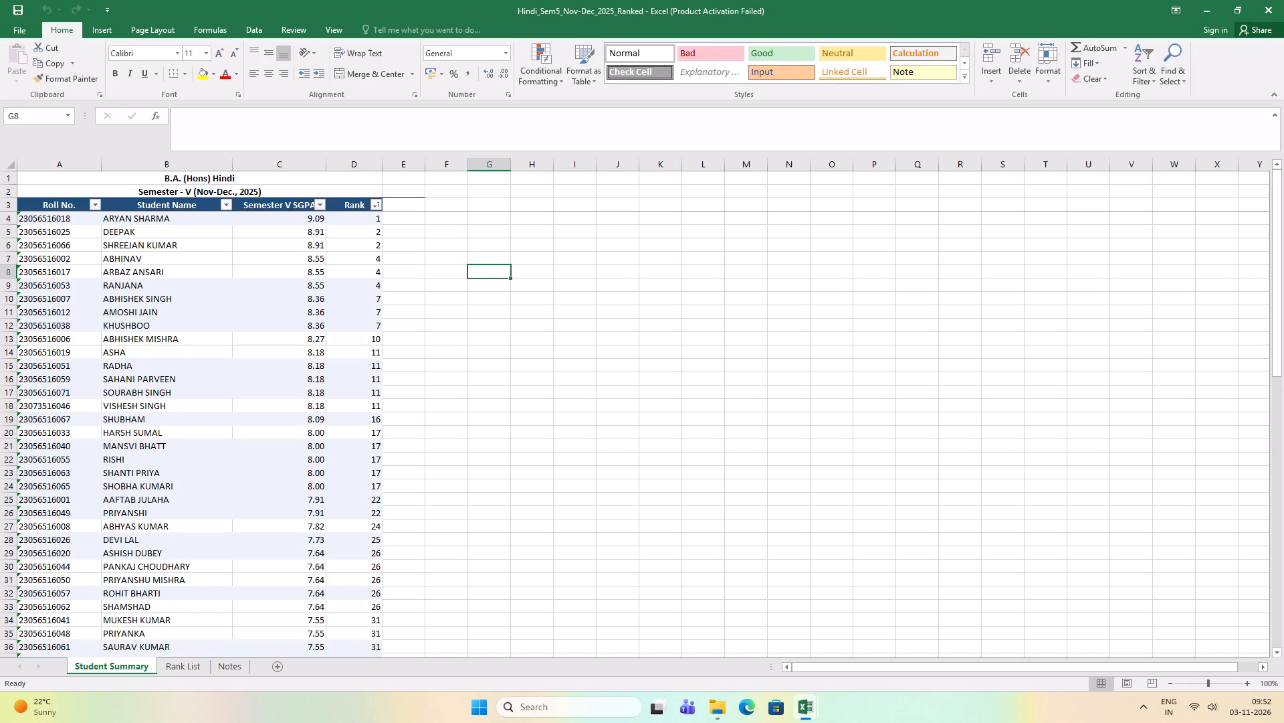
{"action": "key", "text": "alt+Tab"}
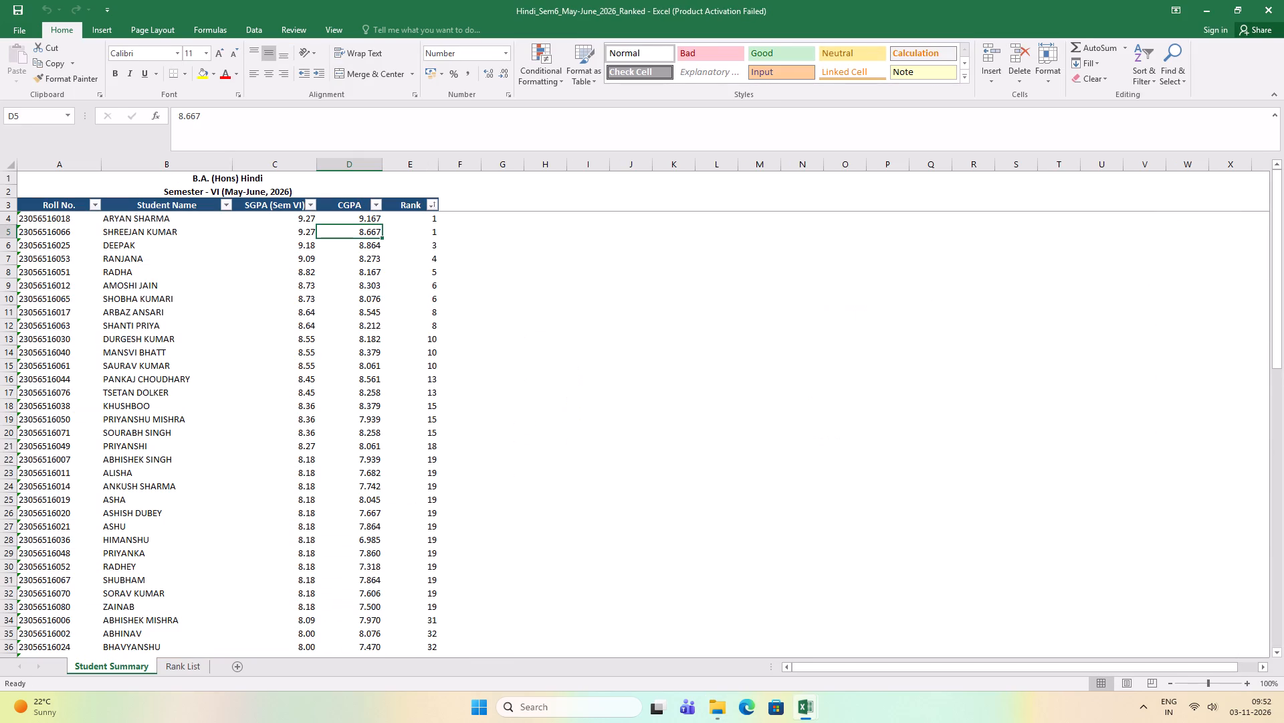
{"action": "left_click", "coordinate": [281, 222]}
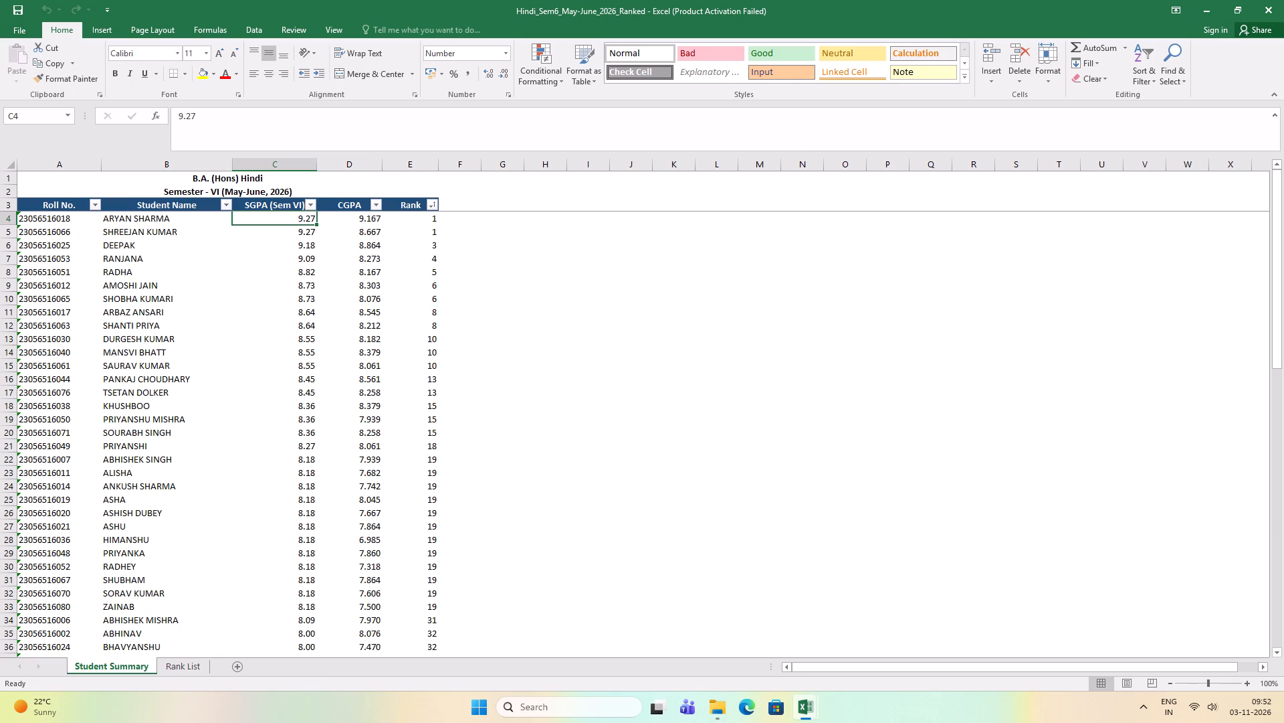
{"action": "key", "text": "alt+Tab"}
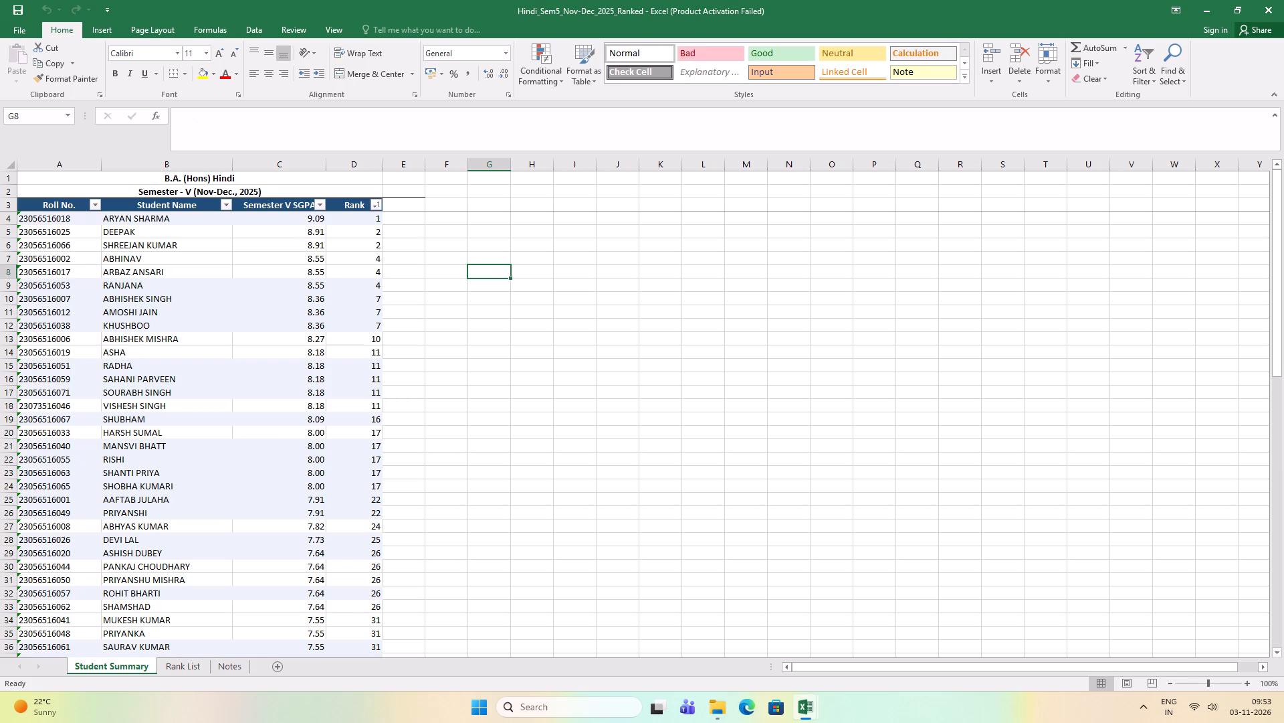
Sort the student summary in the Semester VI workbook by CGPA from largest to smallest.
{"action": "key", "text": "alt+Tab"}
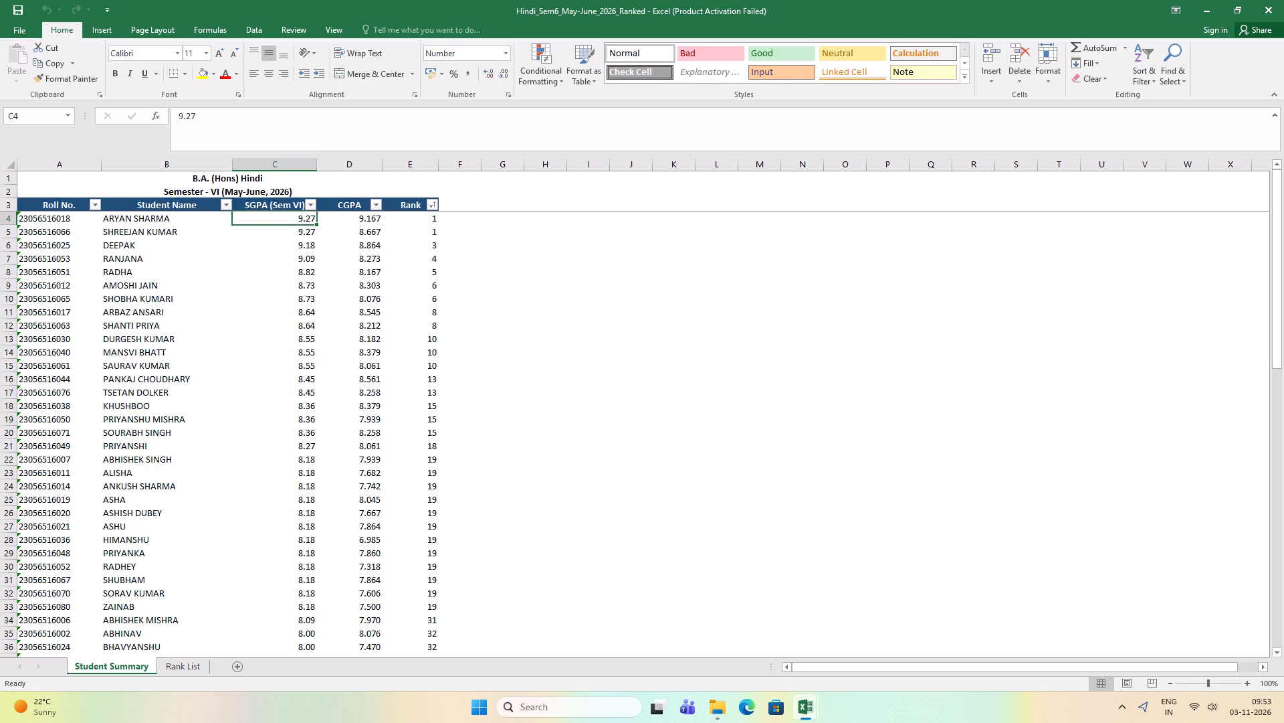
{"action": "left_click", "coordinate": [487, 206]}
{"action": "left_click", "coordinate": [465, 204]}
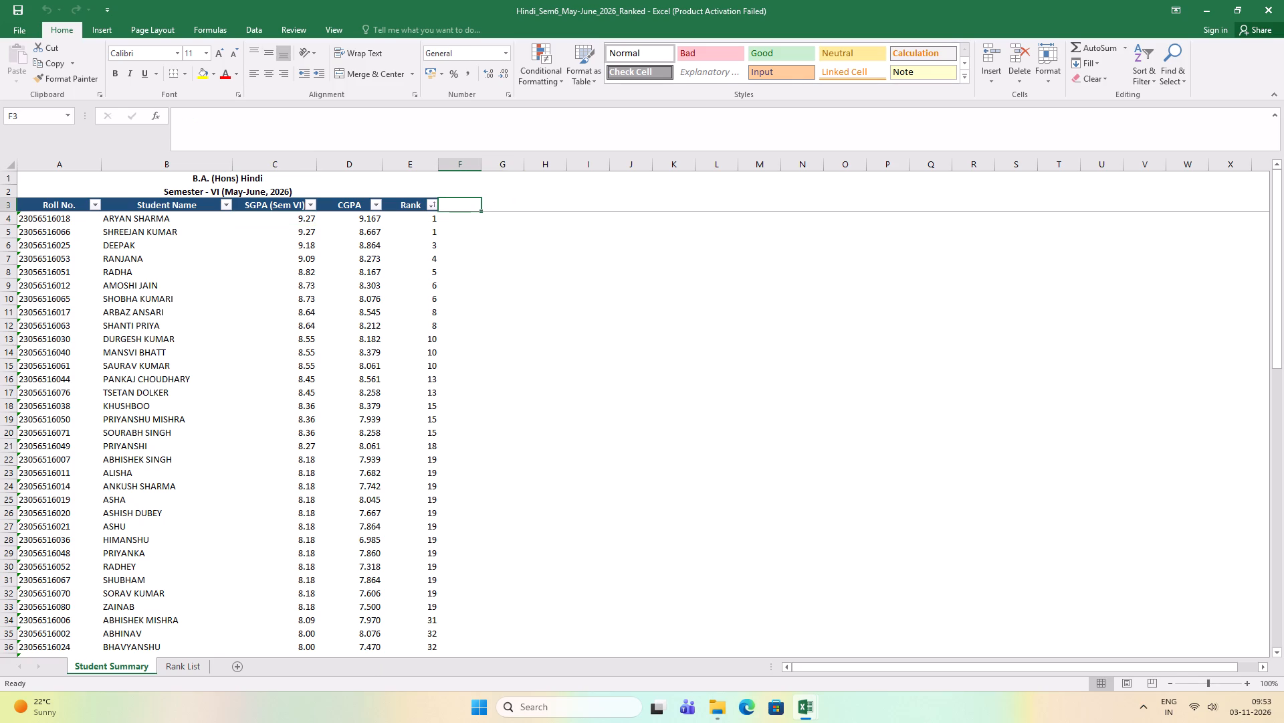
{"action": "left_click", "coordinate": [362, 203]}
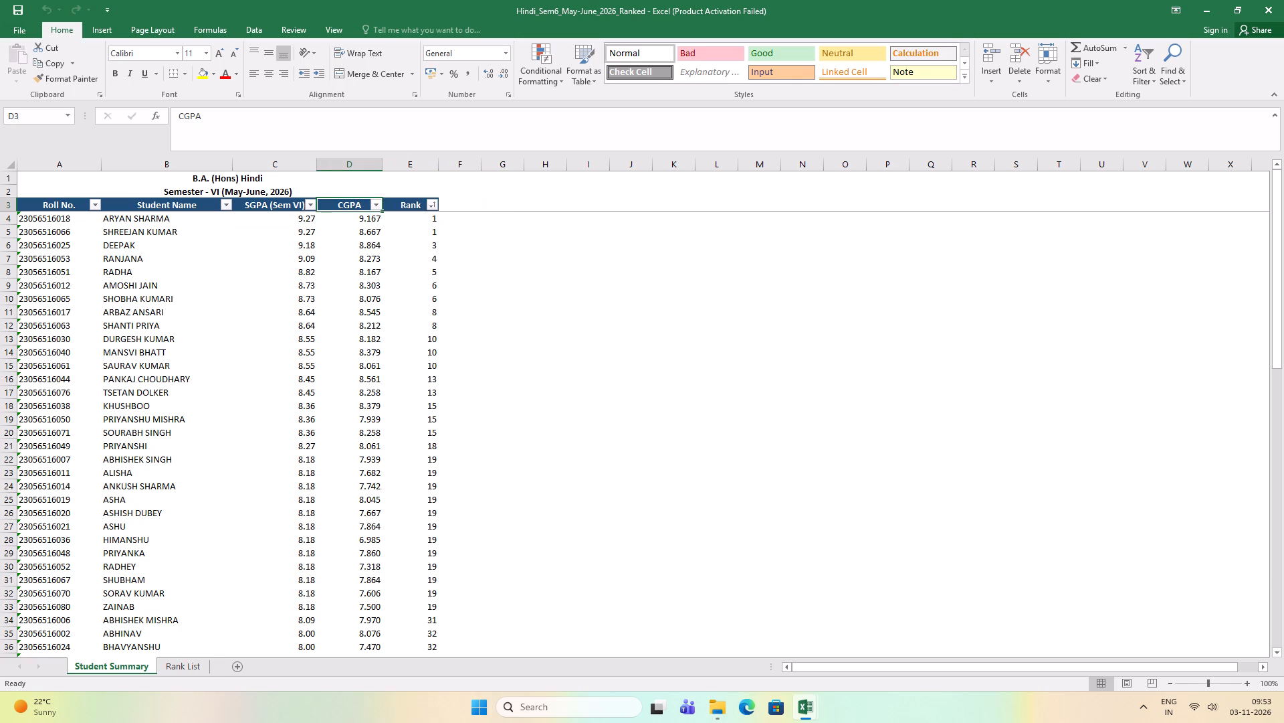
{"action": "left_click", "coordinate": [374, 205]}
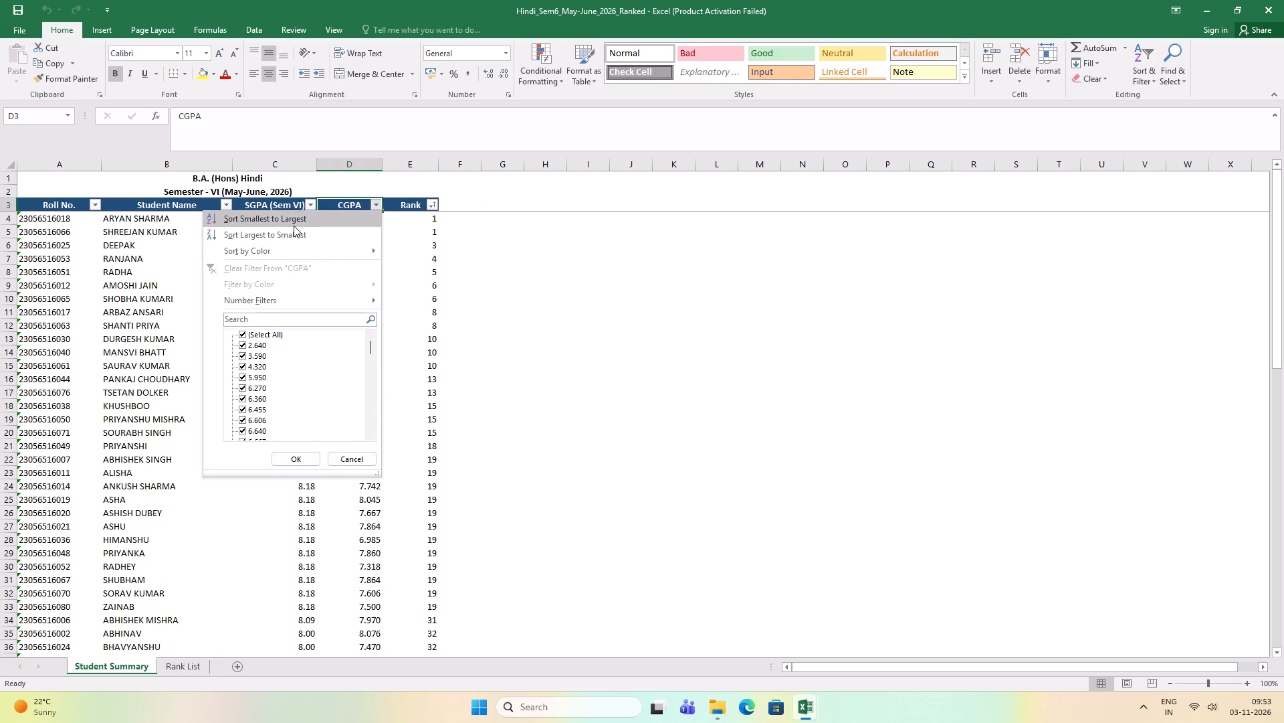
{"action": "left_click", "coordinate": [290, 234]}
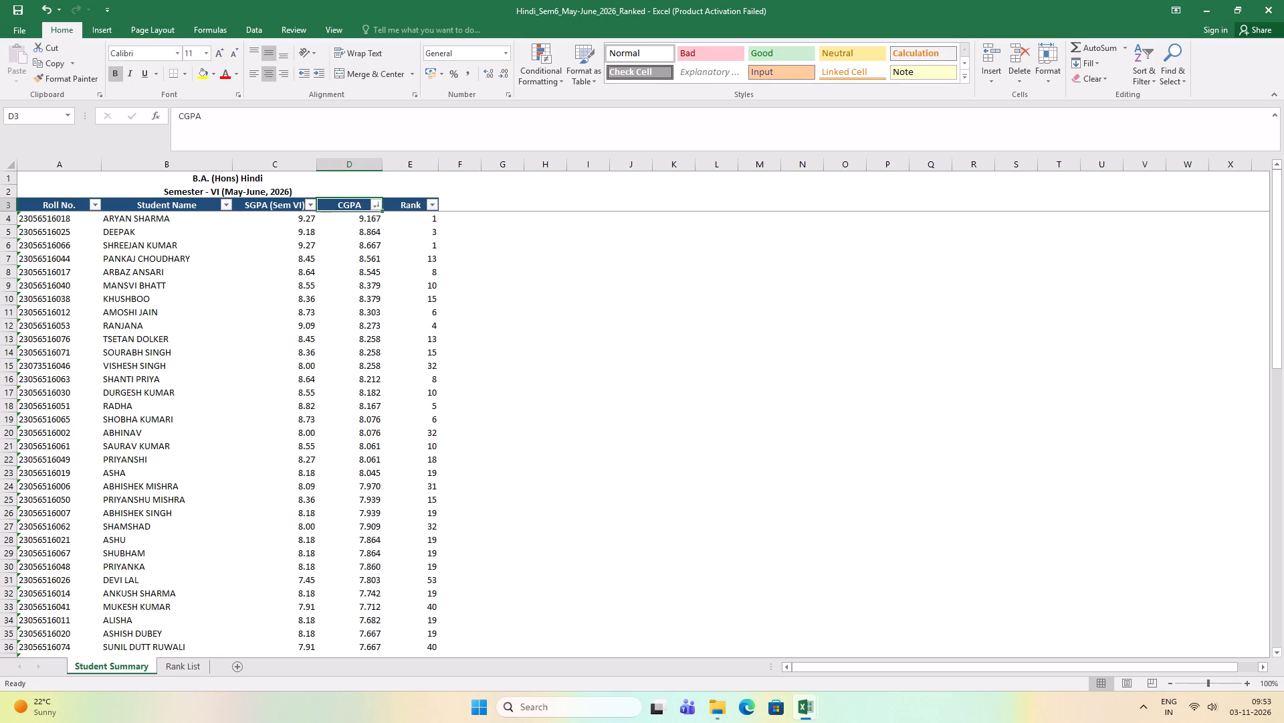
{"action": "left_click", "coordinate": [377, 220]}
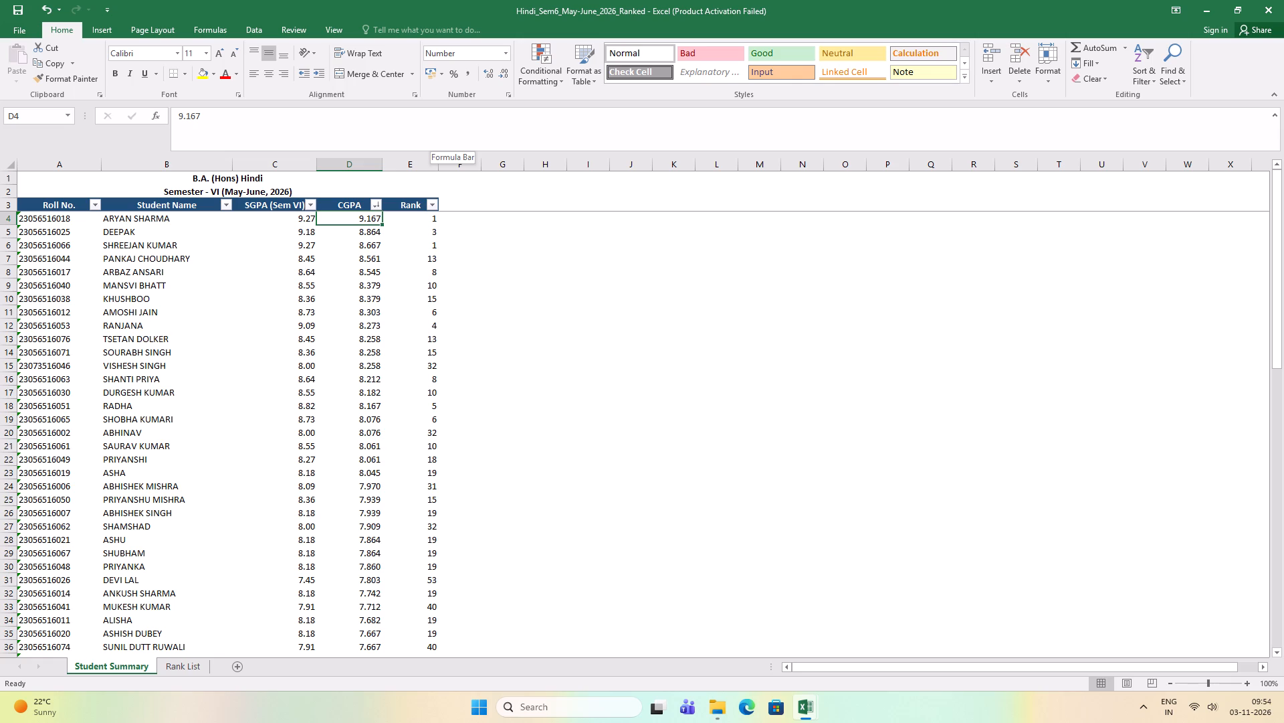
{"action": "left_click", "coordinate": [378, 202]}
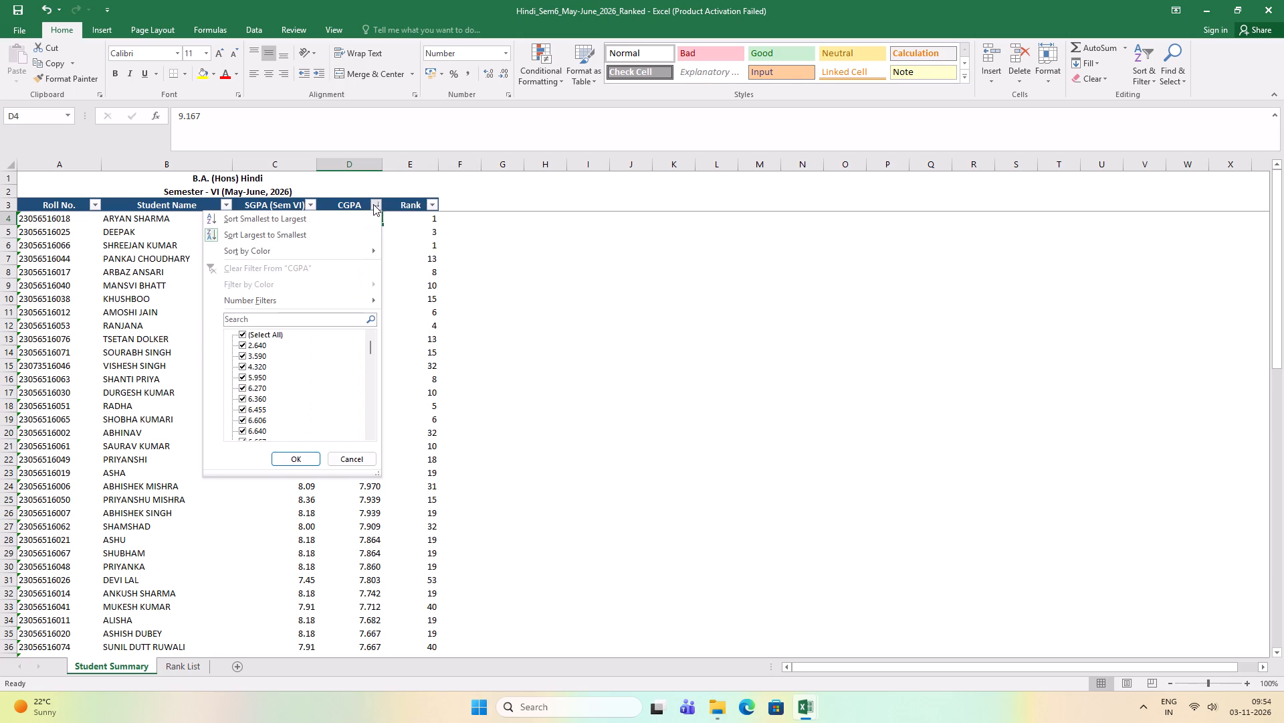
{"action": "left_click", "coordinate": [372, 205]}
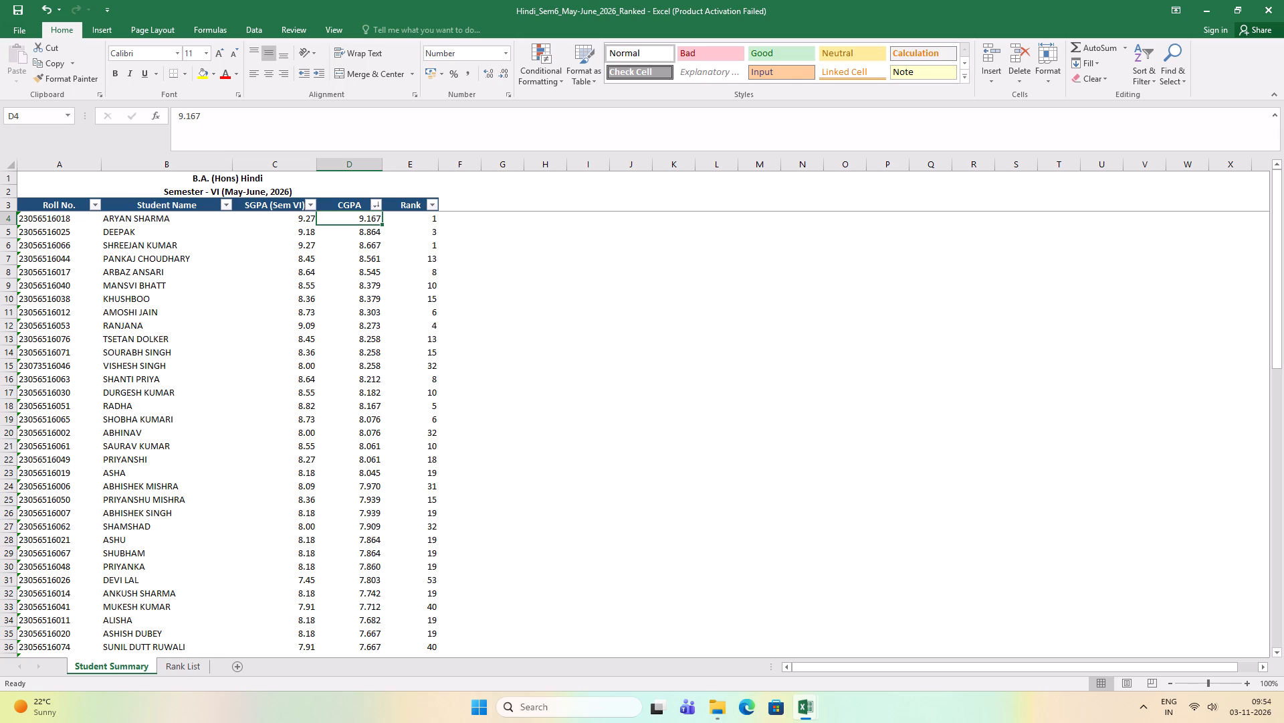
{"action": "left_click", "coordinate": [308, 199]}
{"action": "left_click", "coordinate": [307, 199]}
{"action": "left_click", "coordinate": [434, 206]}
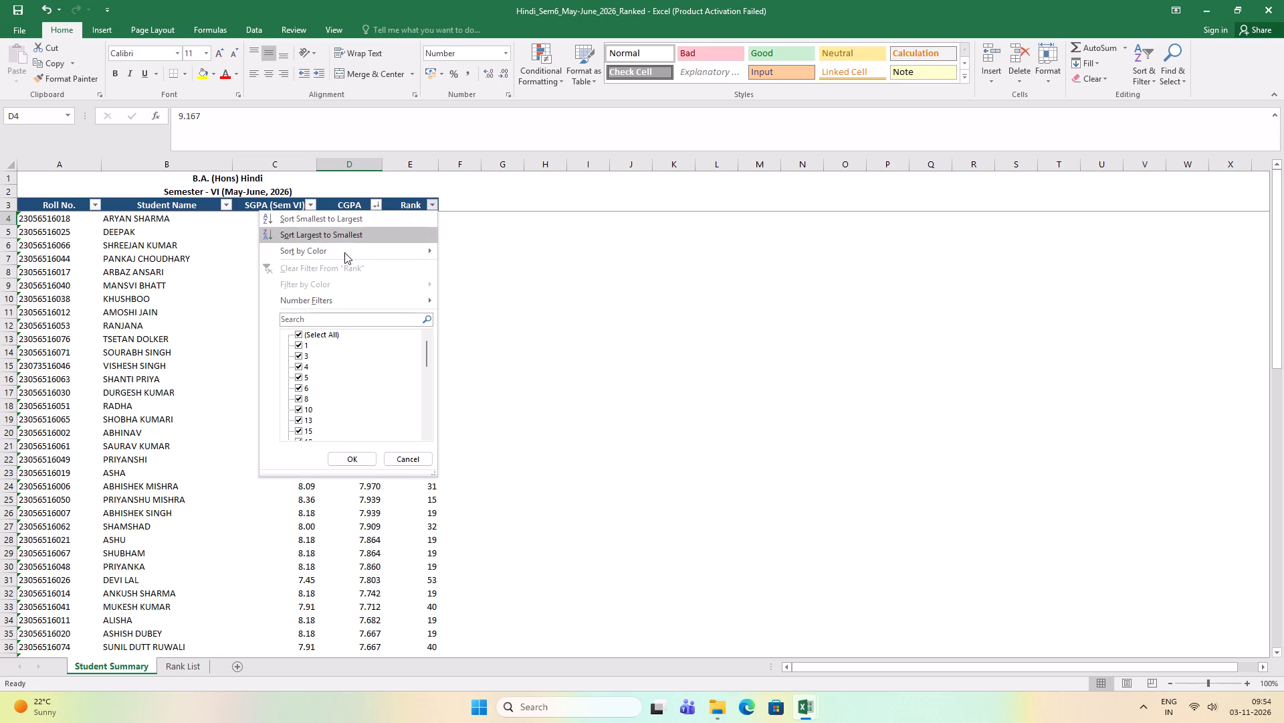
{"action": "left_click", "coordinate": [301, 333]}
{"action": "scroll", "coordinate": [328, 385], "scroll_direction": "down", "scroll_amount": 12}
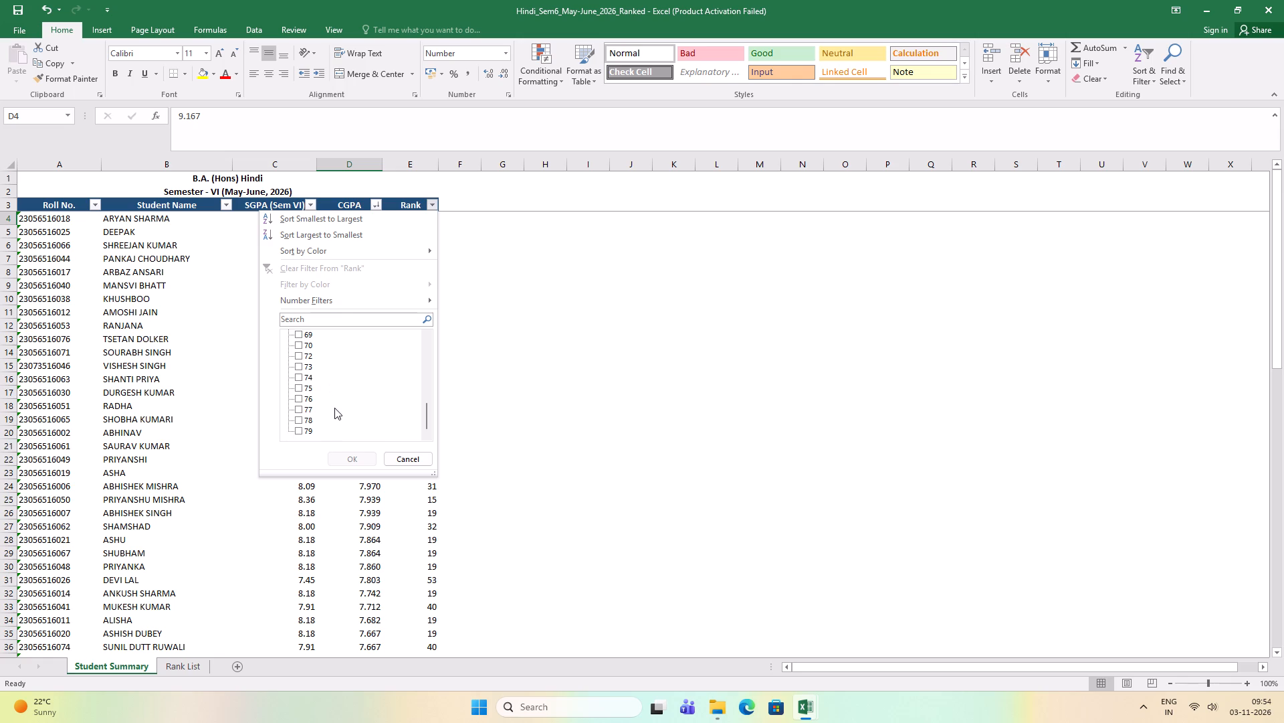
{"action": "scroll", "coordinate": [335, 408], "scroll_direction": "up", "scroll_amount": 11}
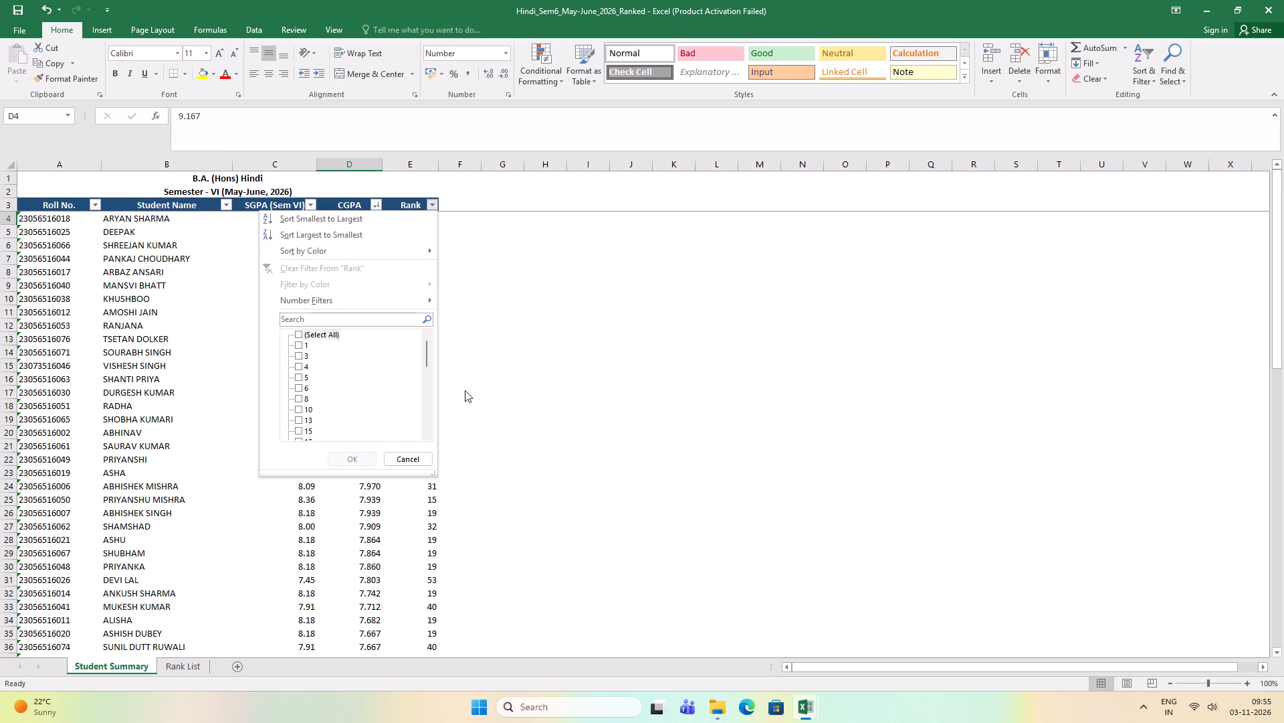
Minimize the Semester VI workbook to return to the Hindi_Sem5_Nov-Dec_2025_Ranked workbook.
{"action": "left_click", "coordinate": [1205, 5]}
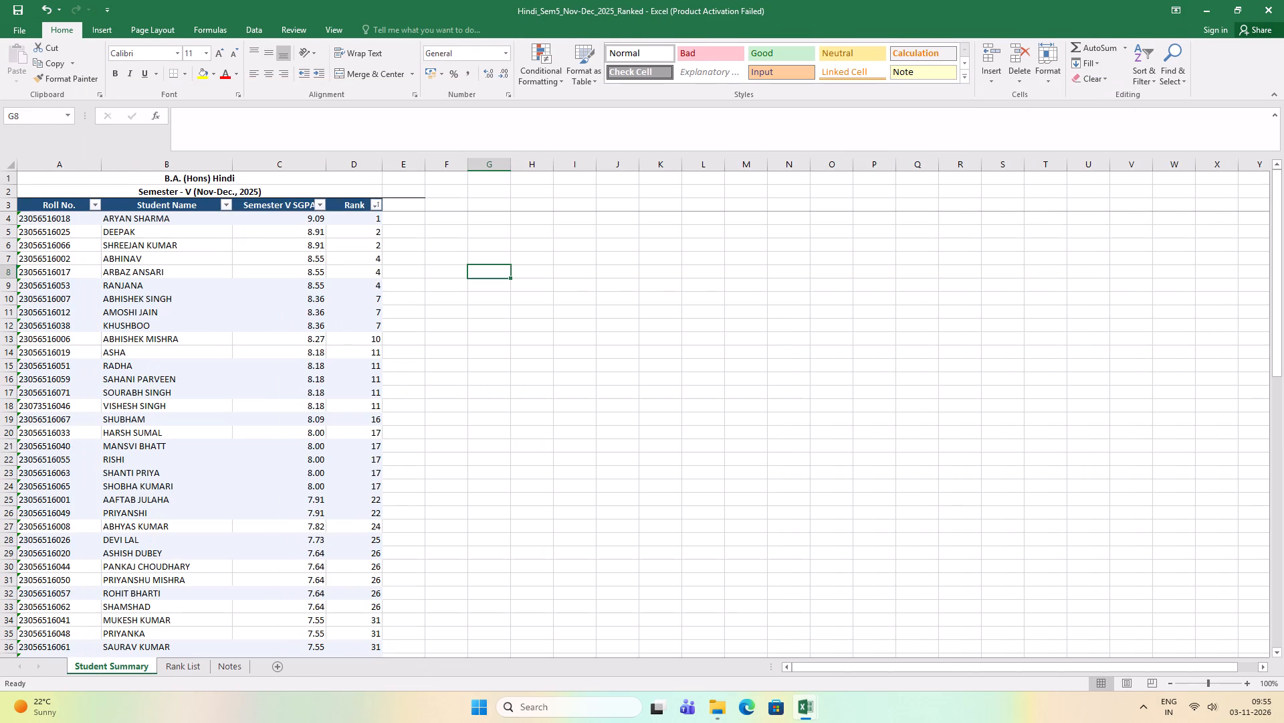
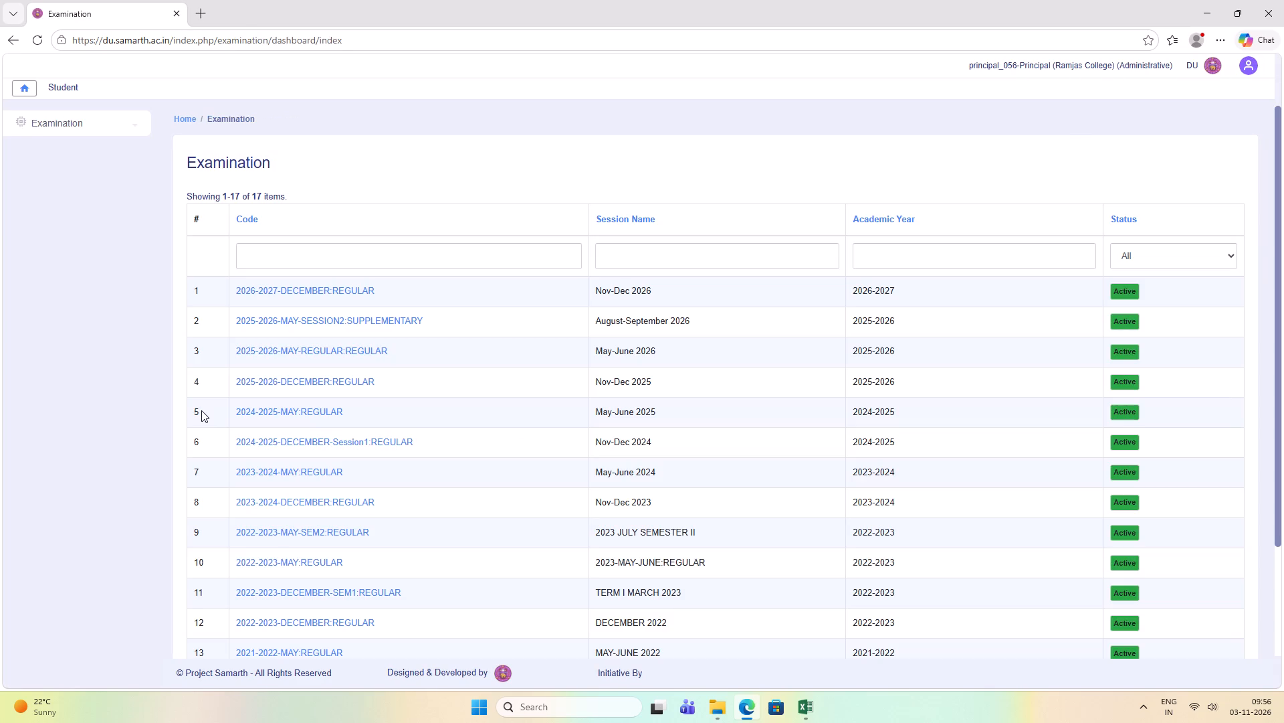
Switch to the rank folder in File Explorer and go up to its parent folder.
{"action": "key", "text": "alt+Tab"}
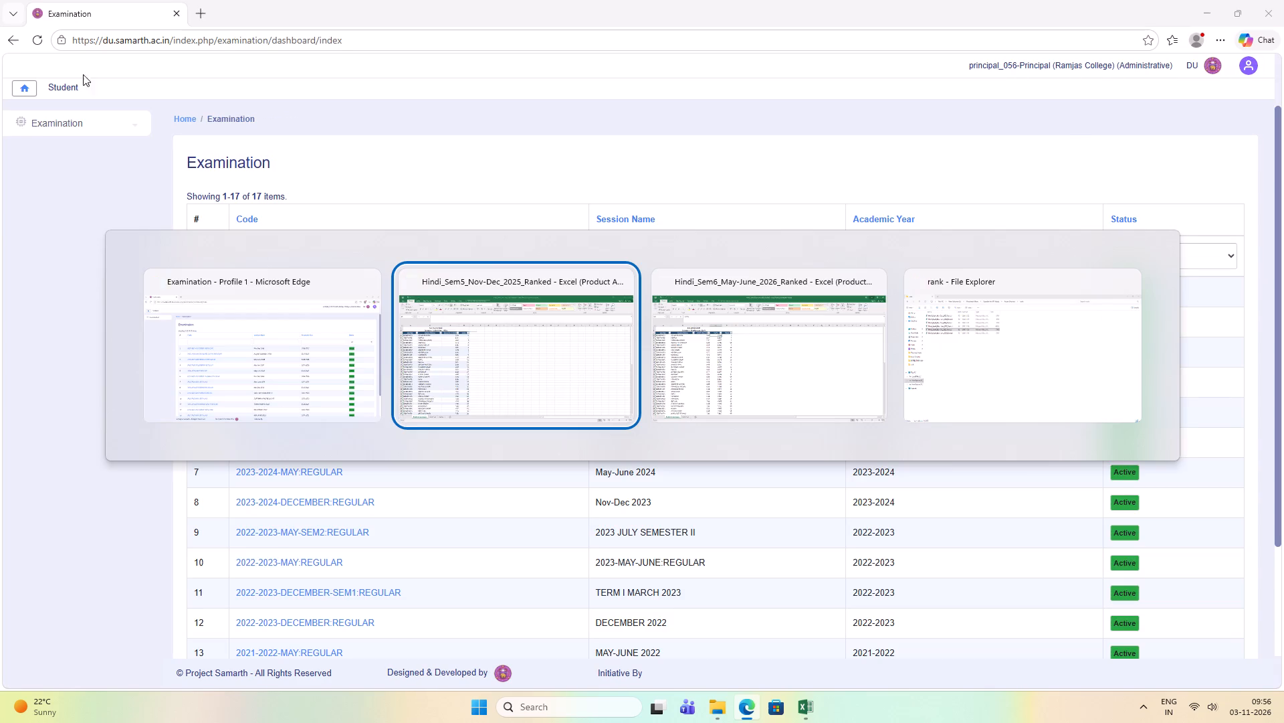
{"action": "key", "text": "alt+Tab"}
{"action": "key", "text": "alt+Tab"}
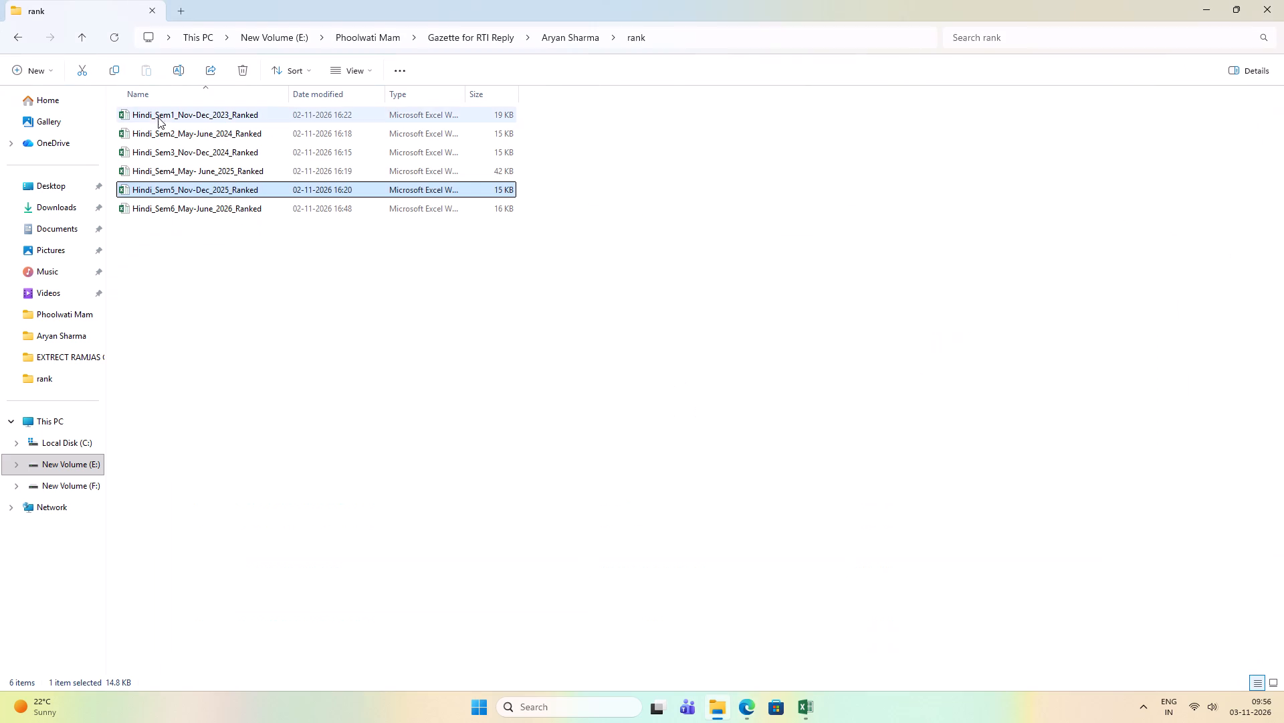
{"action": "left_click", "coordinate": [81, 39]}
Close the Hindi_Sem5_Nov-Dec_2025_Ranked and Hindi_Sem6_May-June_2026_Ranked workbooks, discarding the changes to the Semester VI one.
{"action": "key", "text": "alt+Tab"}
{"action": "key", "text": "alt+Tab"}
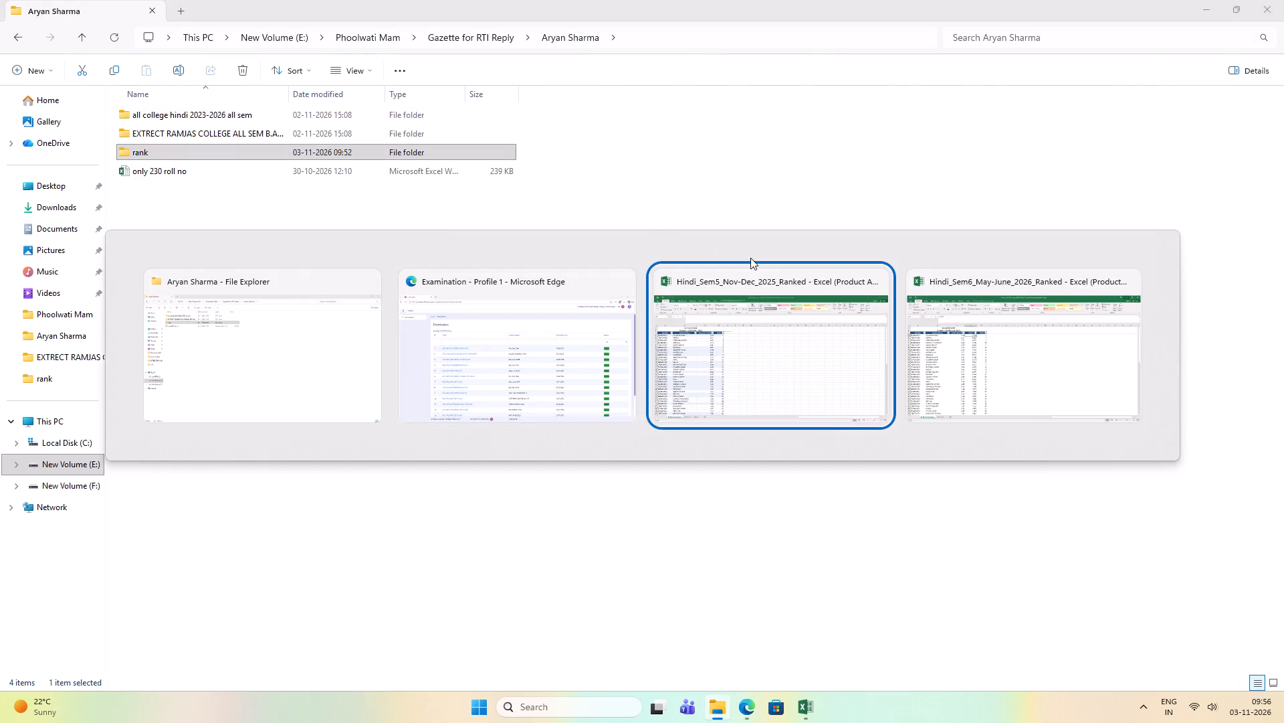
{"action": "left_click", "coordinate": [1270, 5]}
{"action": "key", "text": "alt+Tab"}
{"action": "key", "text": "alt+Tab"}
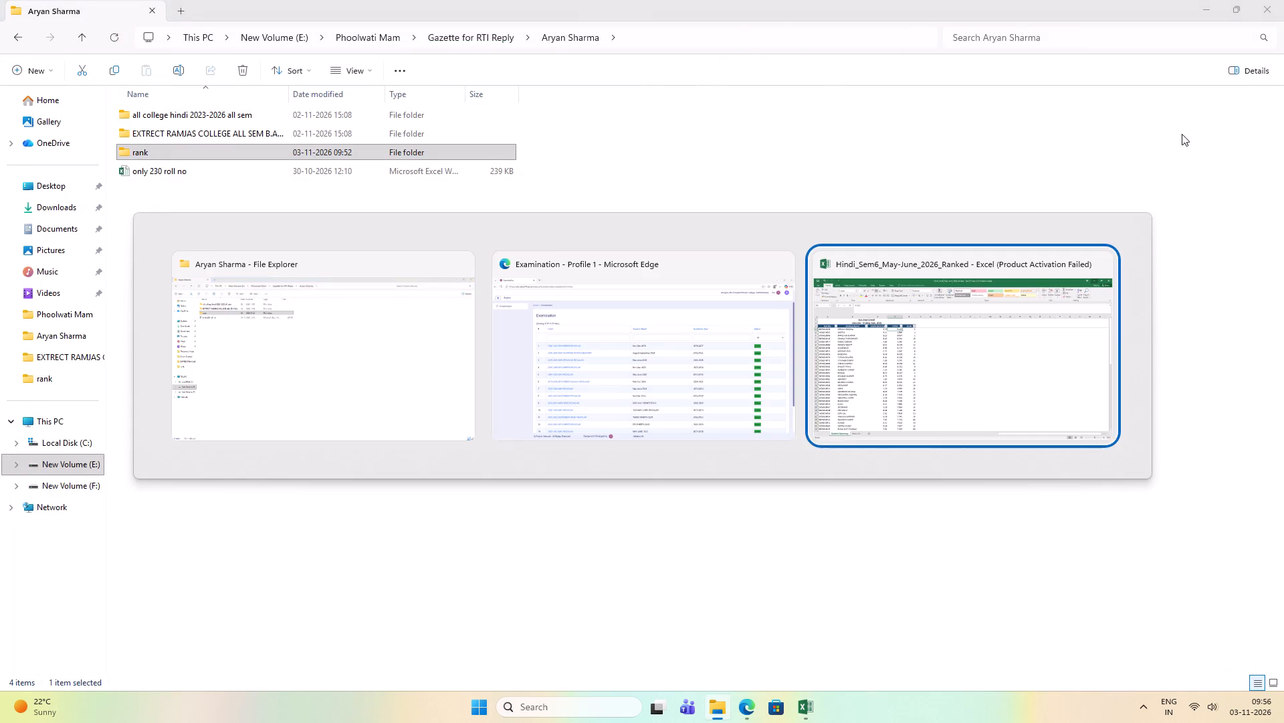
{"action": "left_click", "coordinate": [1268, 5]}
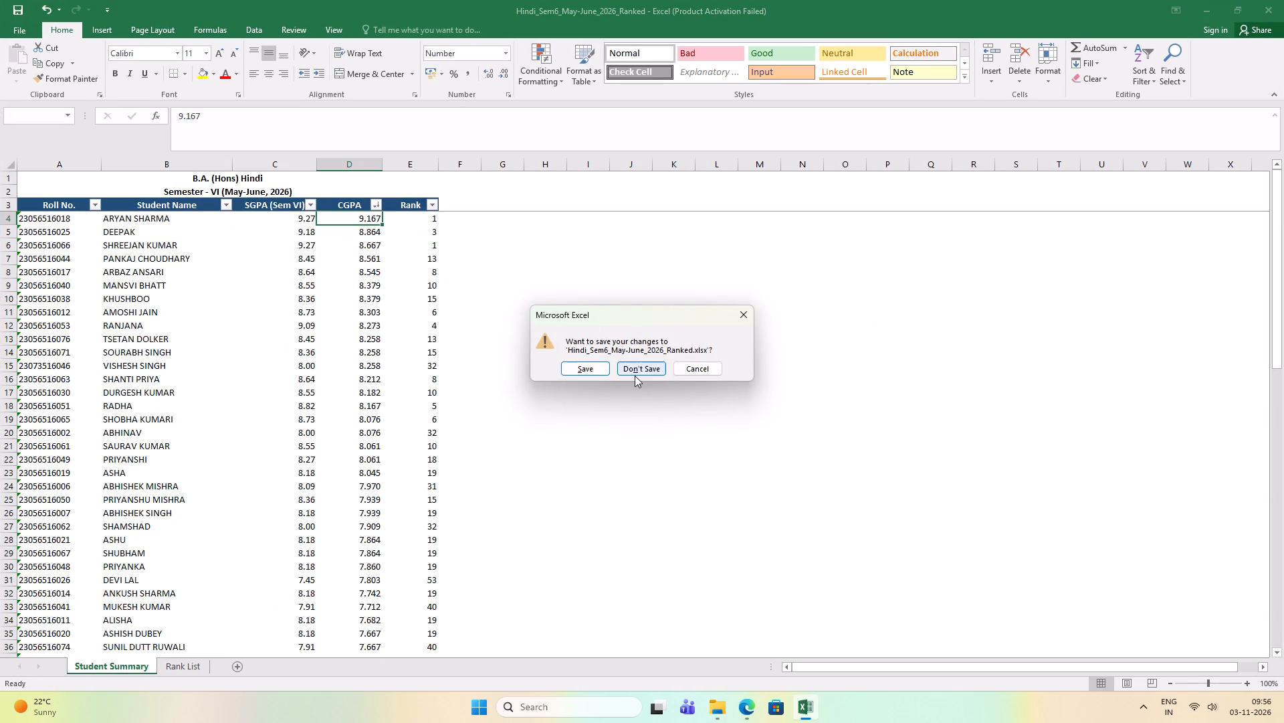
{"action": "left_click", "coordinate": [641, 372]}
Look through the EXTRECT RAMJAS COLLEGE ALL SEM B.A.(HONS.) HINDI folder and return to its parent folder.
{"action": "key", "text": "alt+Tab"}
{"action": "key", "text": "alt+Tab"}
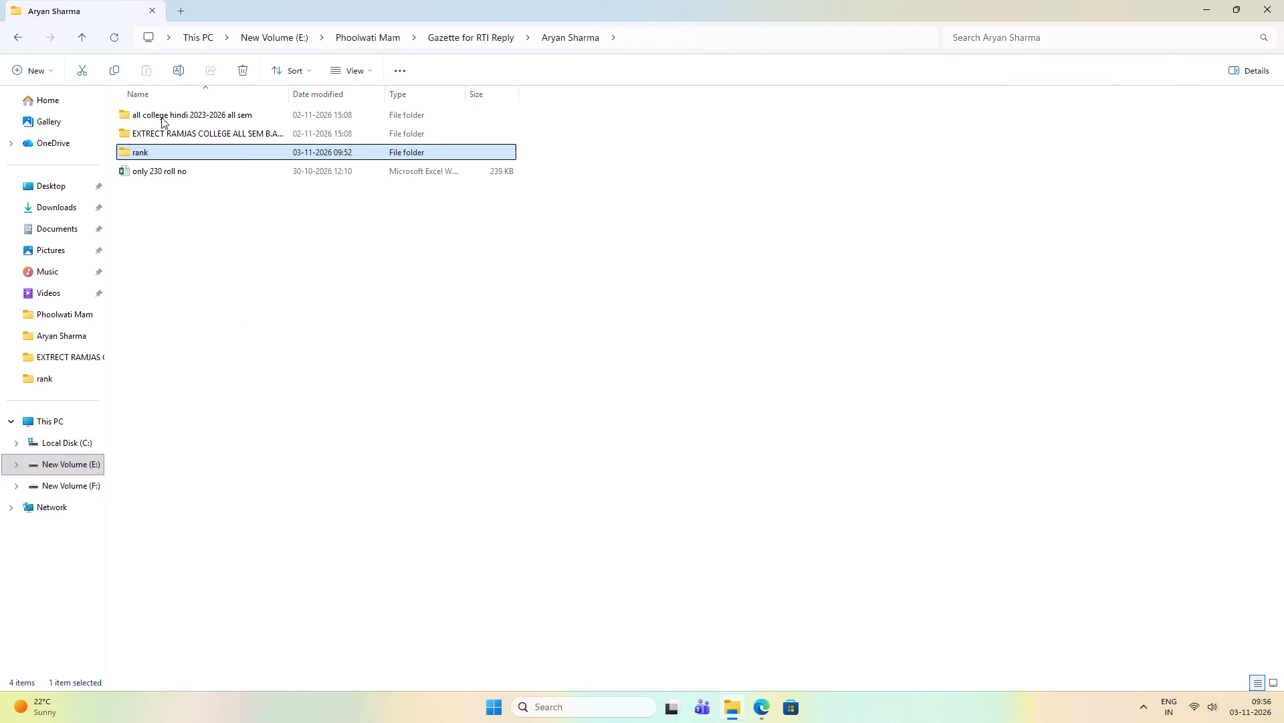
{"action": "double_click", "coordinate": [177, 133]}
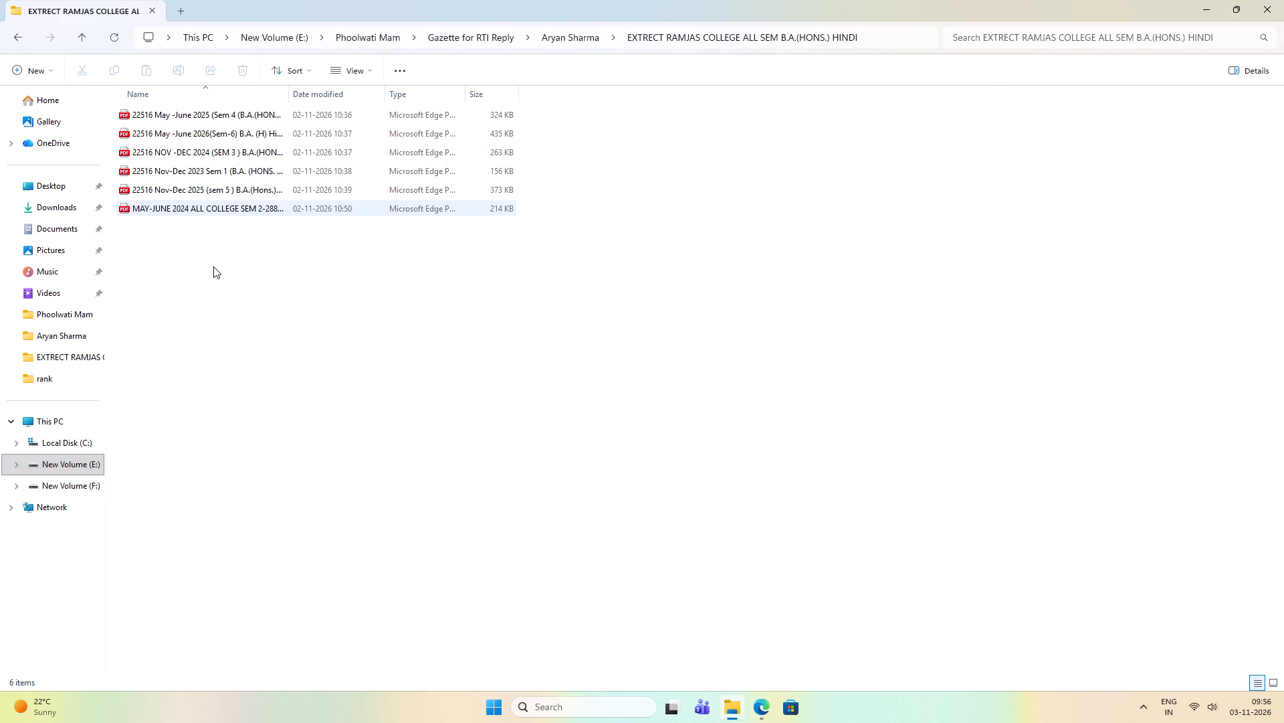
{"action": "left_click", "coordinate": [82, 37]}
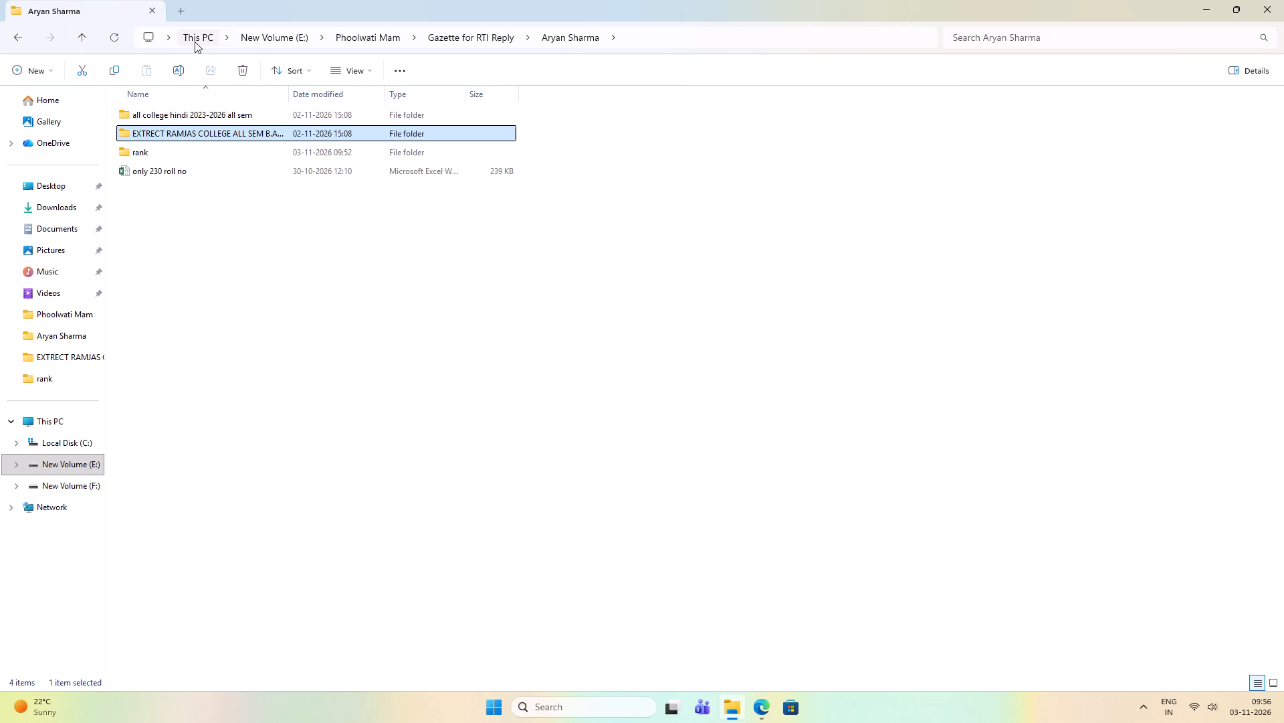
Switch to Edge and launch Results for the 2025-2026-MAY-REGULAR:REGULAR examination session.
{"action": "left_click", "coordinate": [766, 711]}
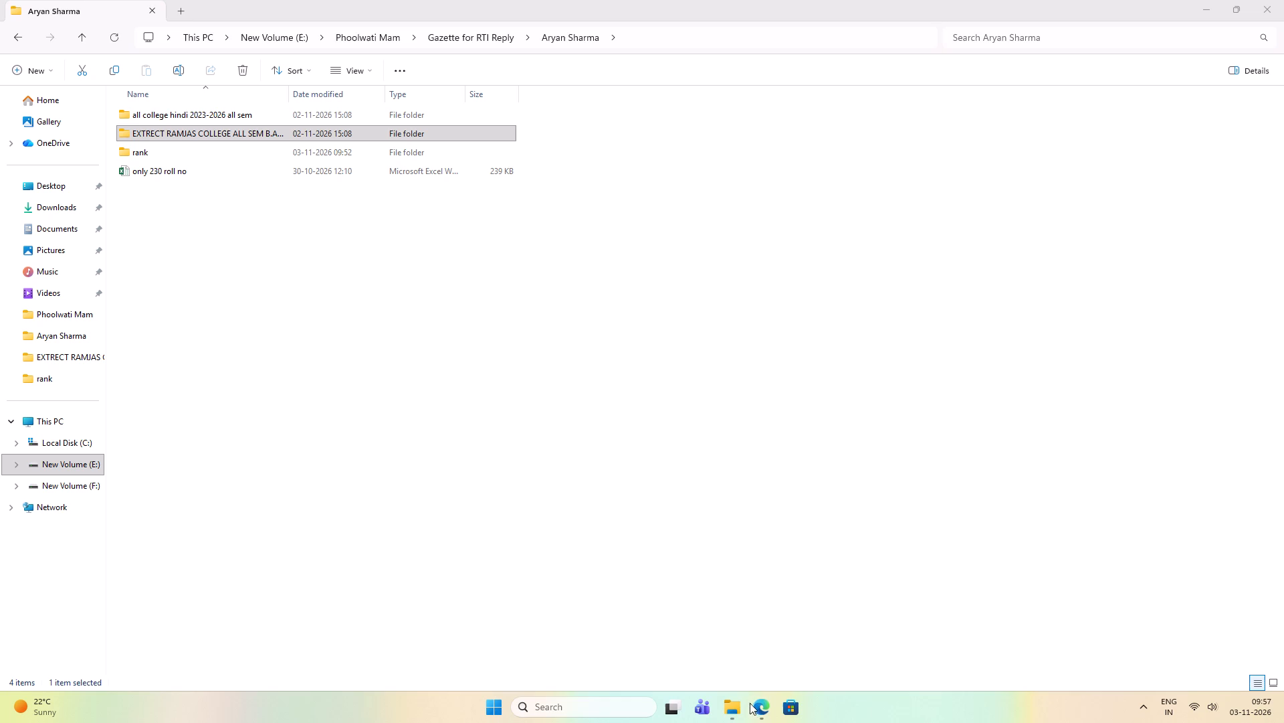
{"action": "left_click", "coordinate": [748, 711]}
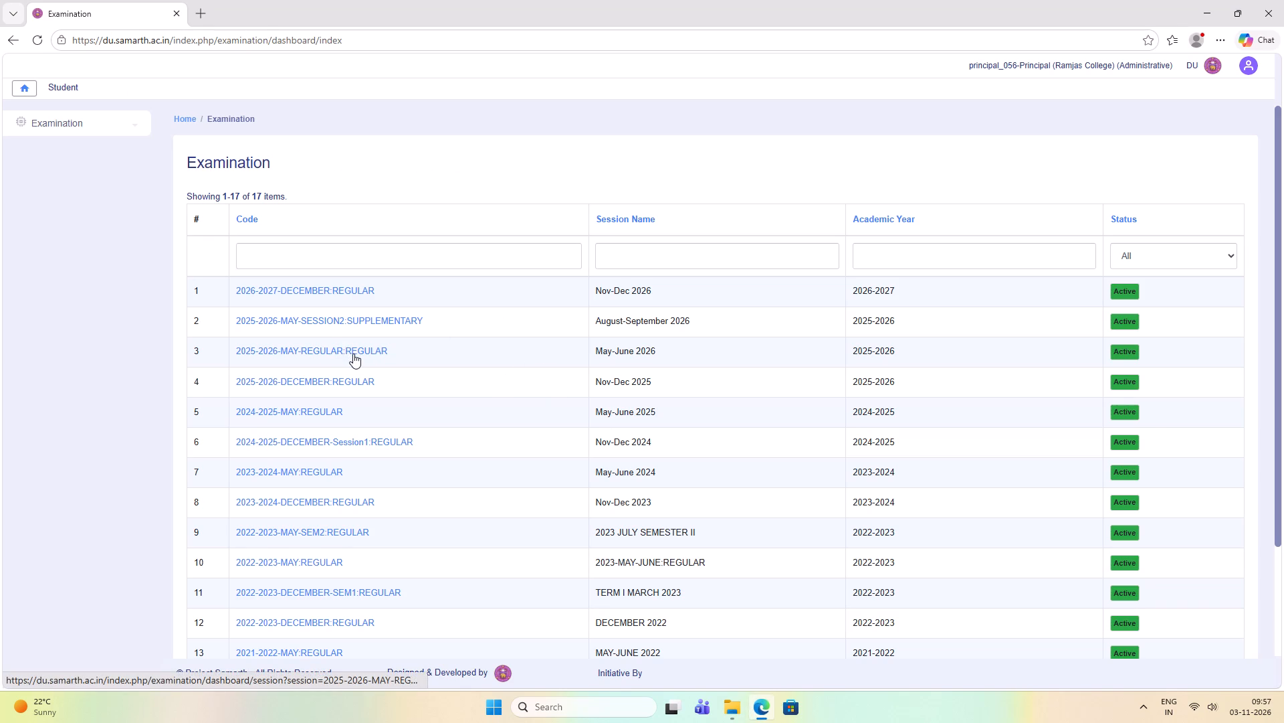
{"action": "left_click", "coordinate": [353, 353]}
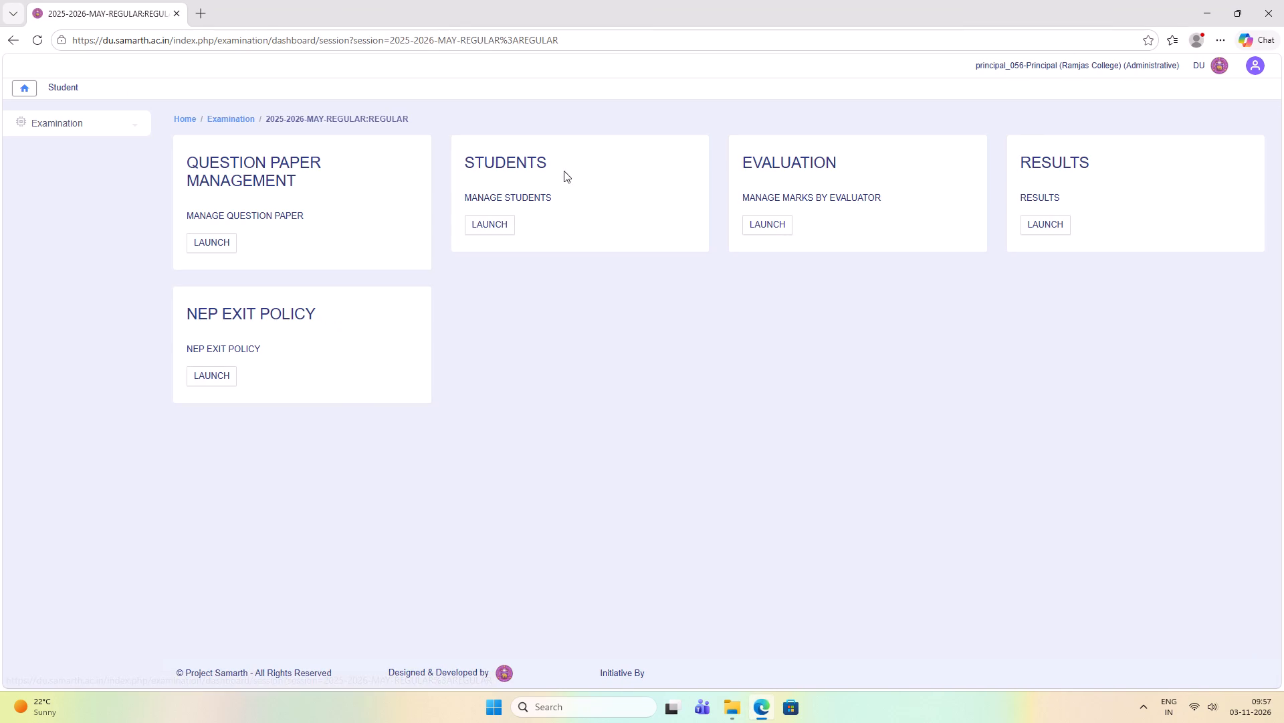
{"action": "left_click", "coordinate": [3, 37]}
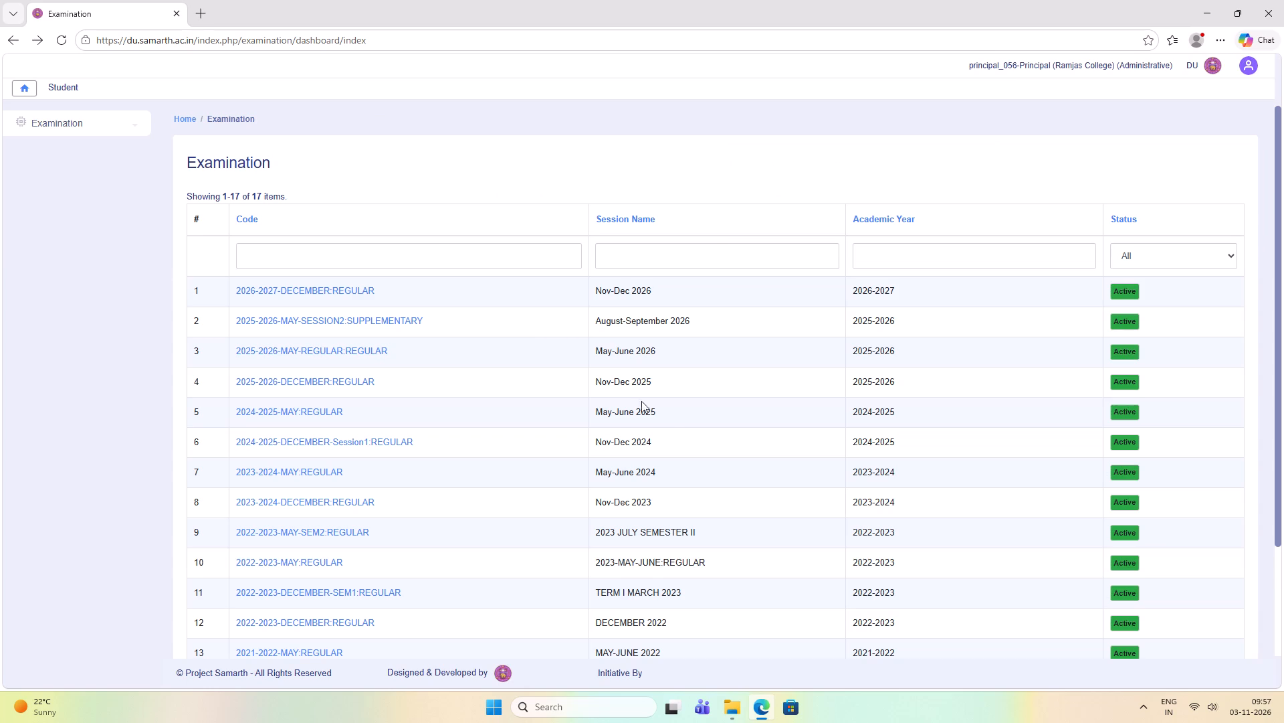
{"action": "left_click", "coordinate": [387, 351]}
{"action": "left_click", "coordinate": [1055, 224]}
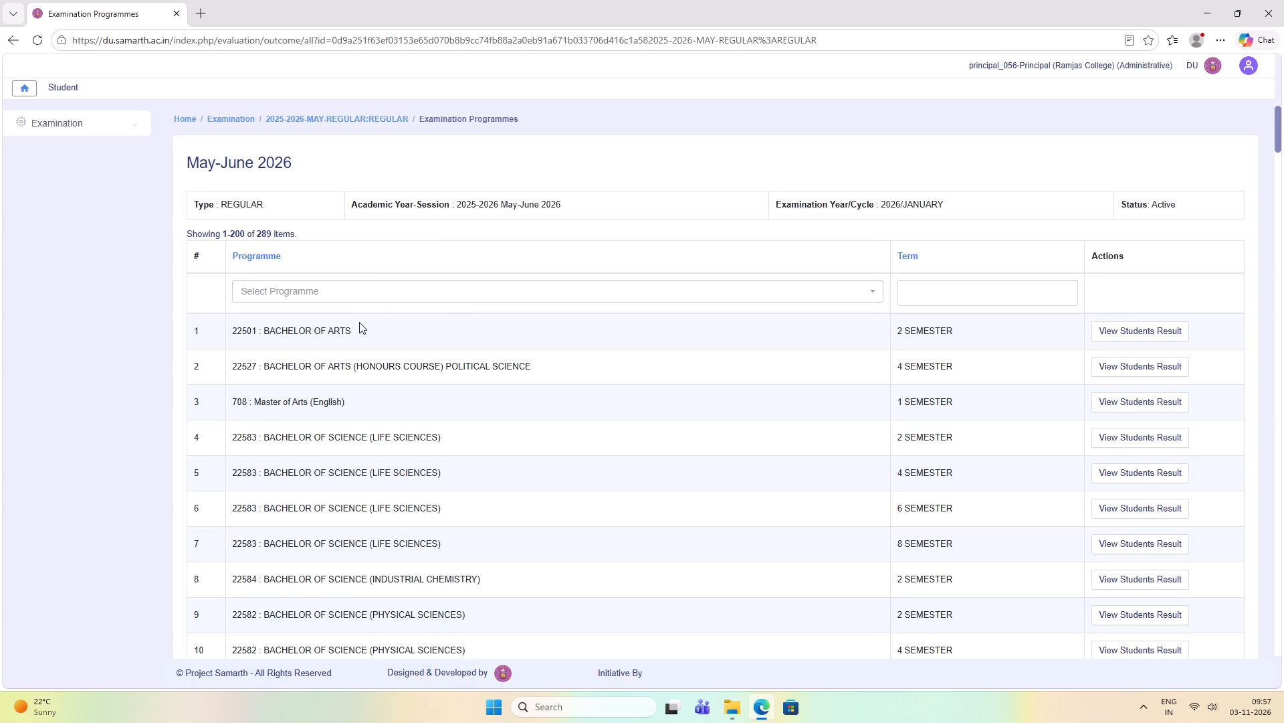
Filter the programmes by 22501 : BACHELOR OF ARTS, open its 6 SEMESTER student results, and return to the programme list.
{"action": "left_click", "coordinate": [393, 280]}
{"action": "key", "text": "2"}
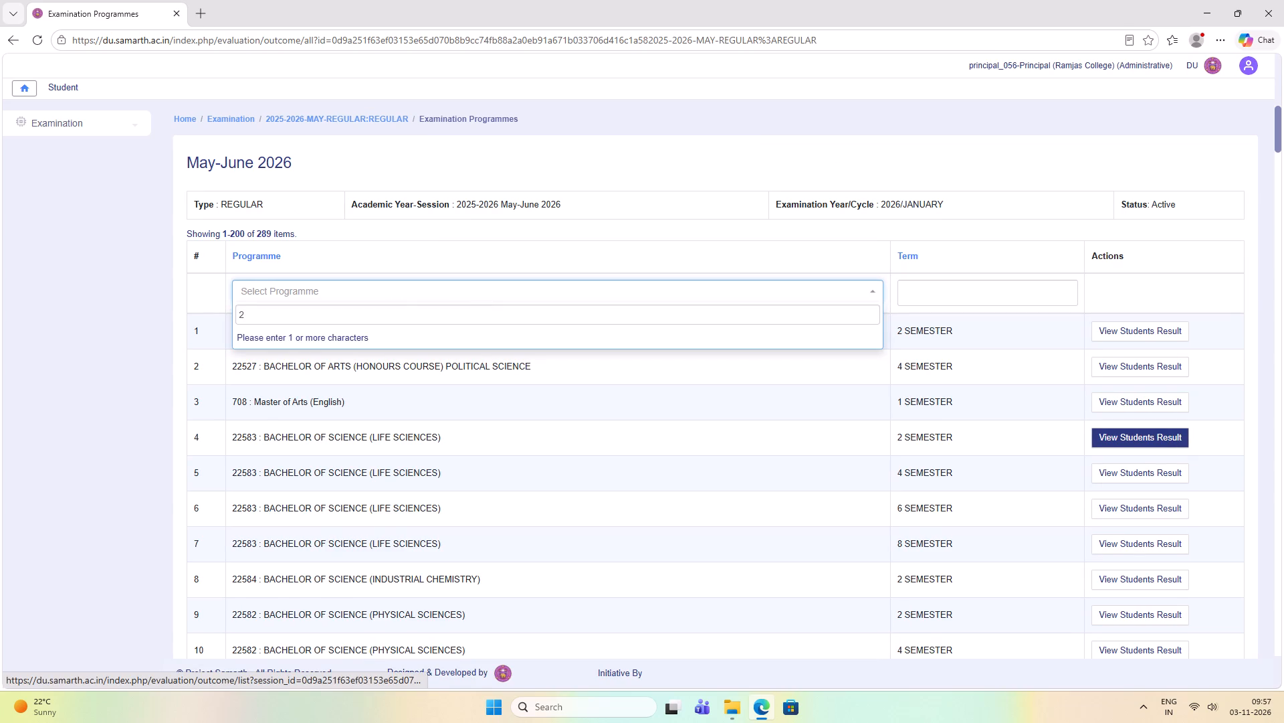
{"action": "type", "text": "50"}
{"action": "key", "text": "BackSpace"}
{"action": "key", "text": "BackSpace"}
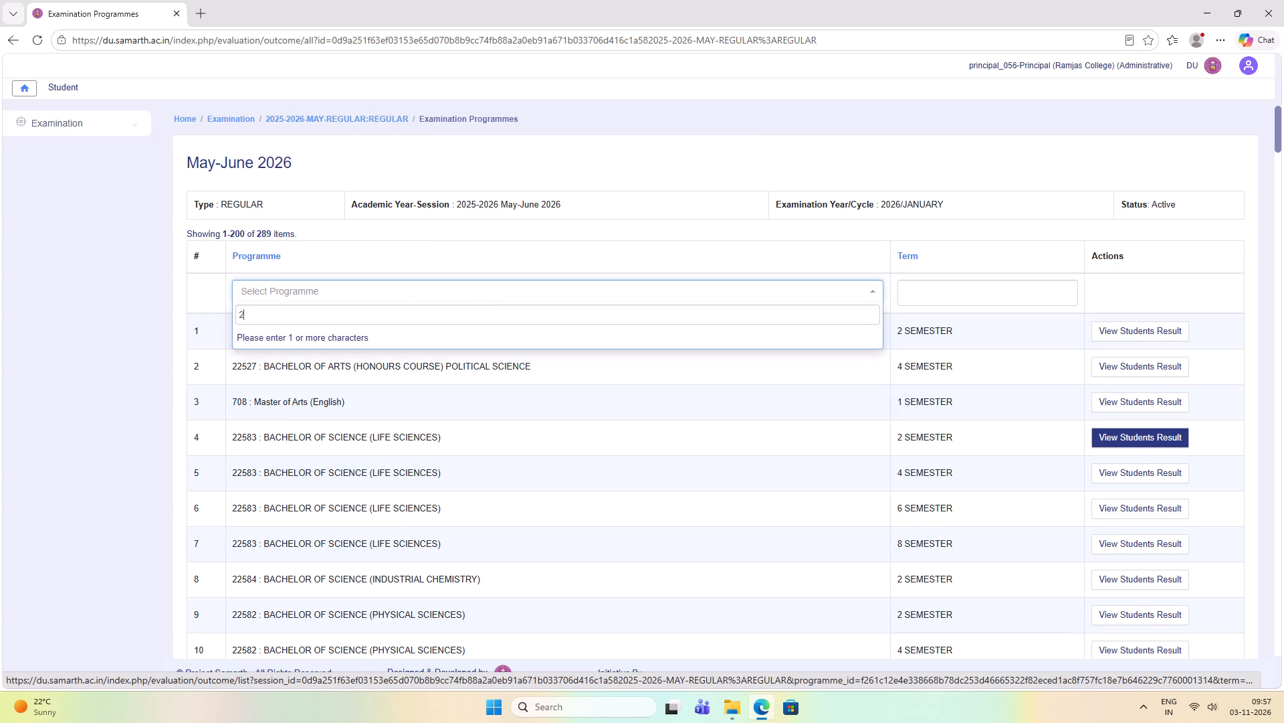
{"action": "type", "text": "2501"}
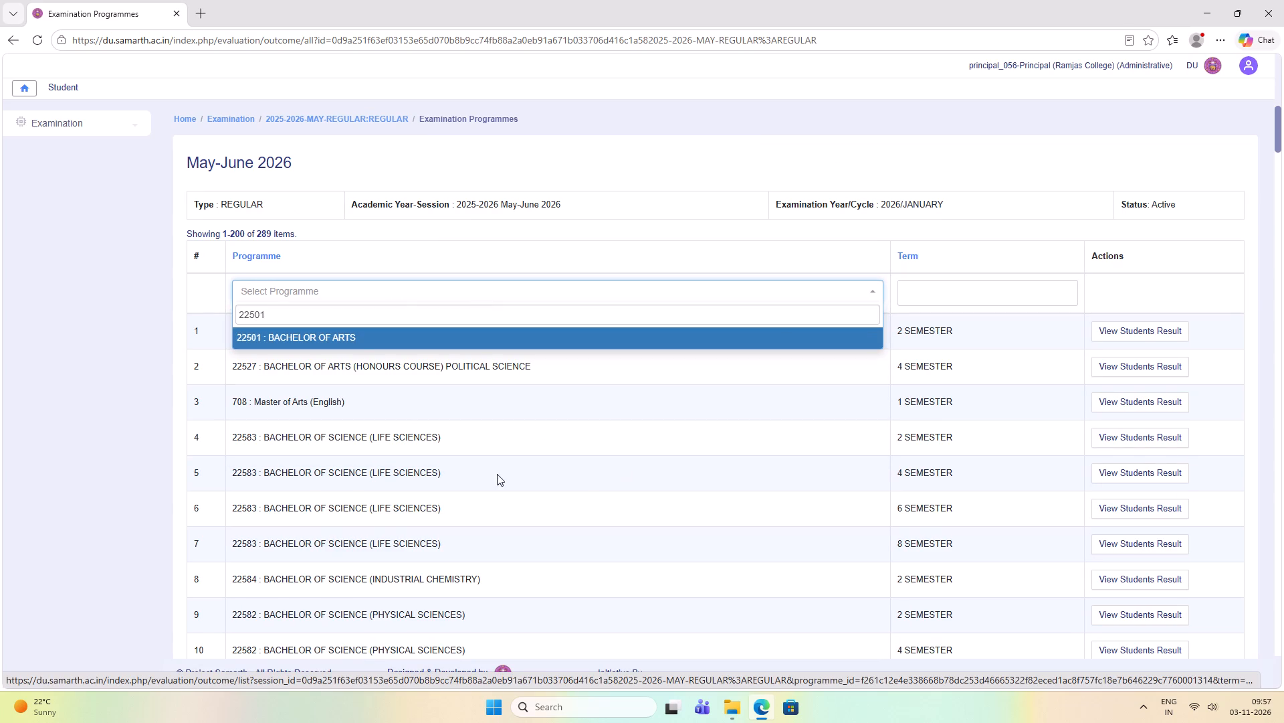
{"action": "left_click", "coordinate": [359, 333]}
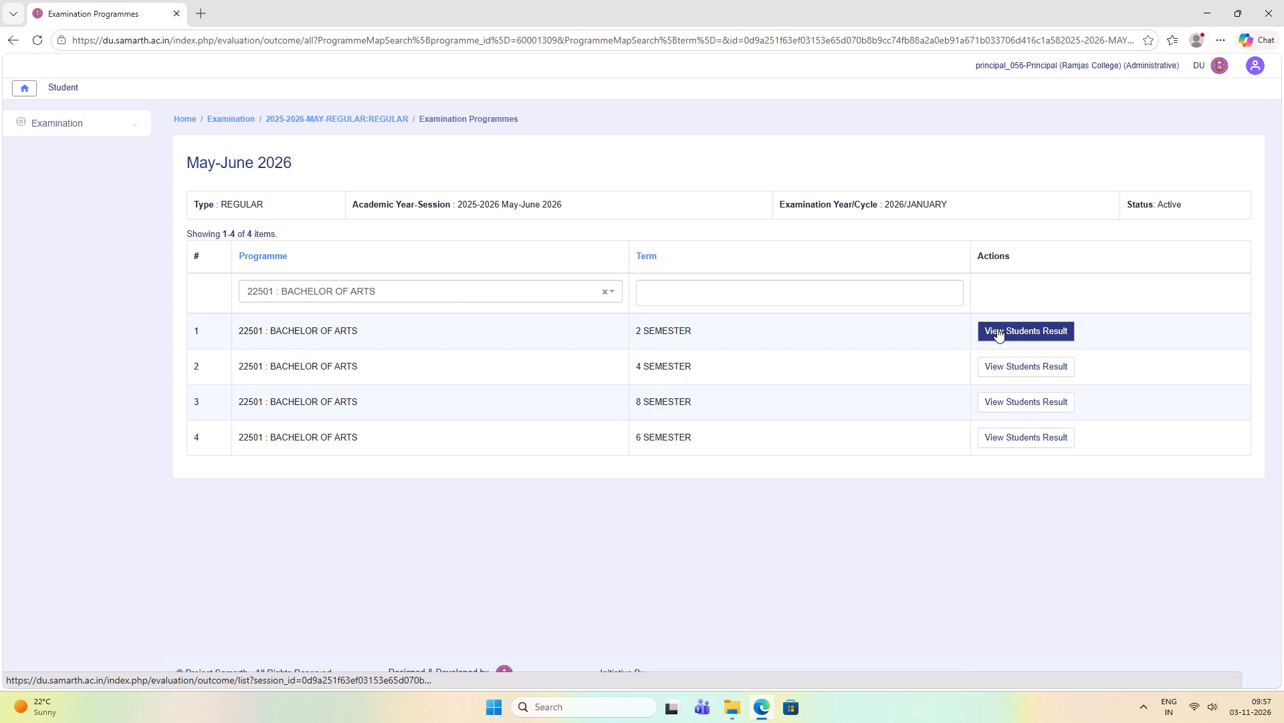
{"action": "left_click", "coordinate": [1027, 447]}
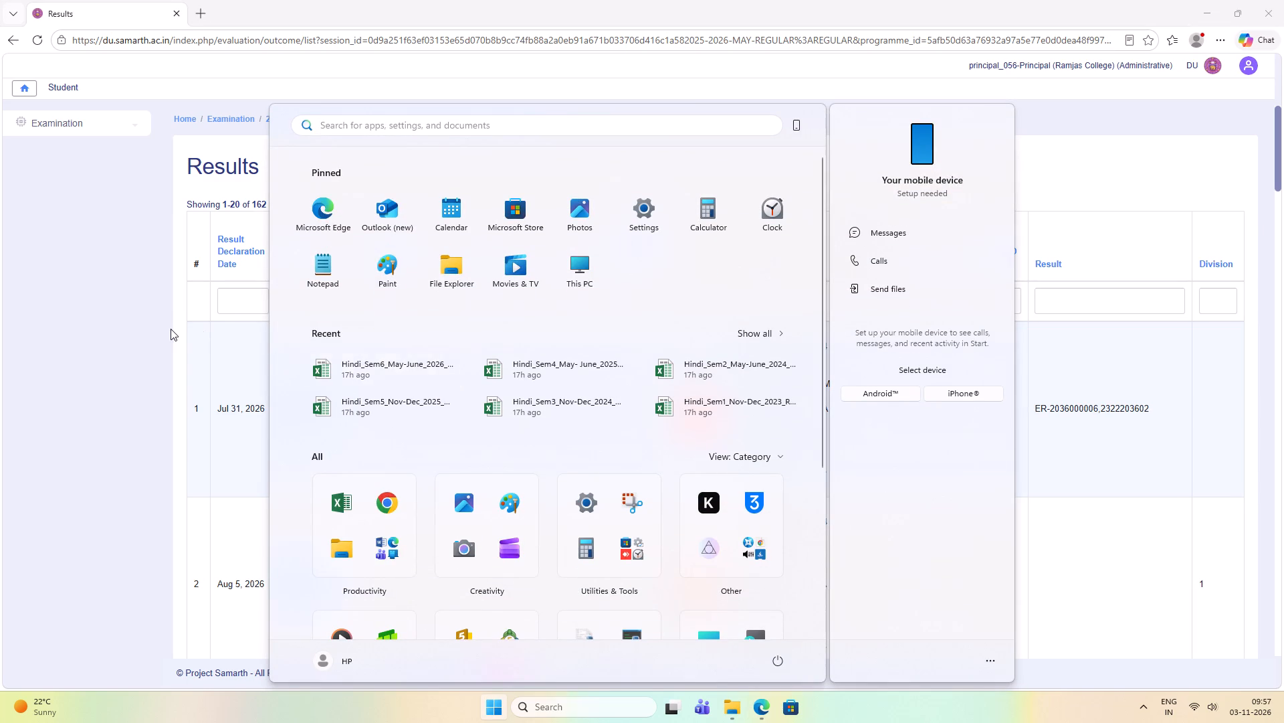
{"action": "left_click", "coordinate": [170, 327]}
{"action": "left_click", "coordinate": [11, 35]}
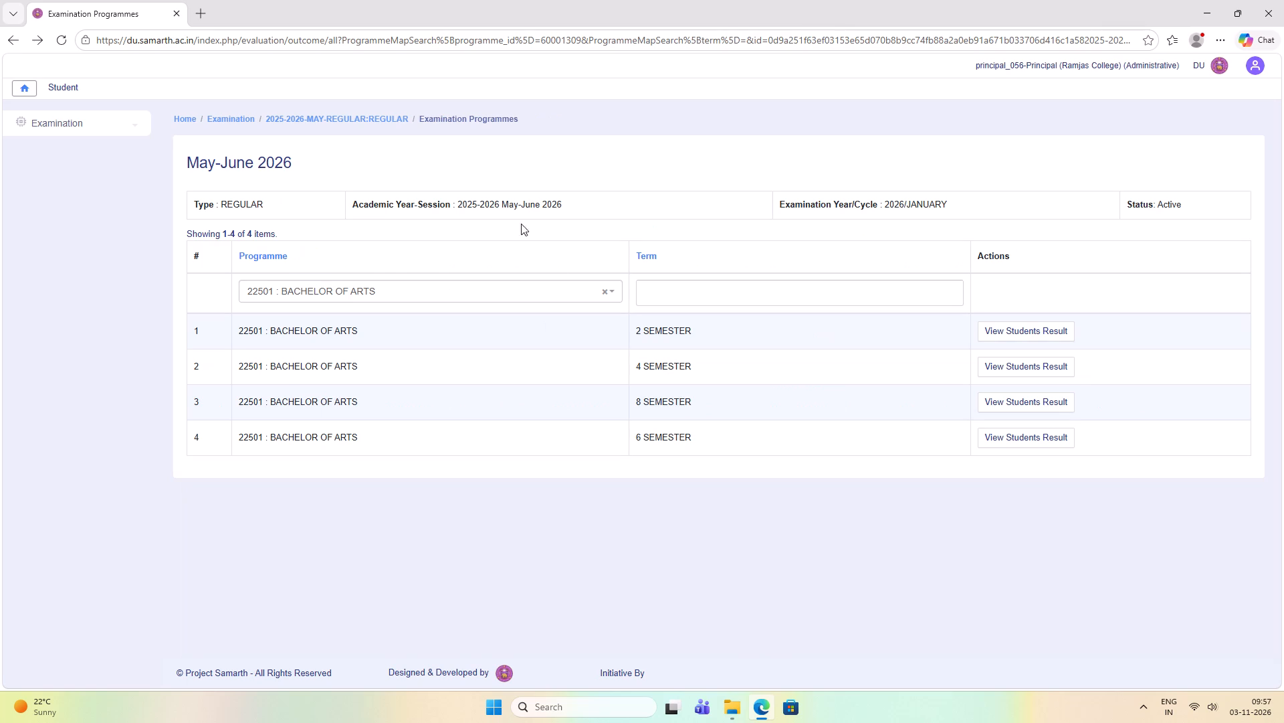
Filter the programmes by 22516 : BACHELOR OF ARTS (HONOURS COURSE) HINDI and open its 6 SEMESTER student results.
{"action": "left_click", "coordinate": [393, 289]}
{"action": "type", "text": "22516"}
{"action": "left_click", "coordinate": [348, 339]}
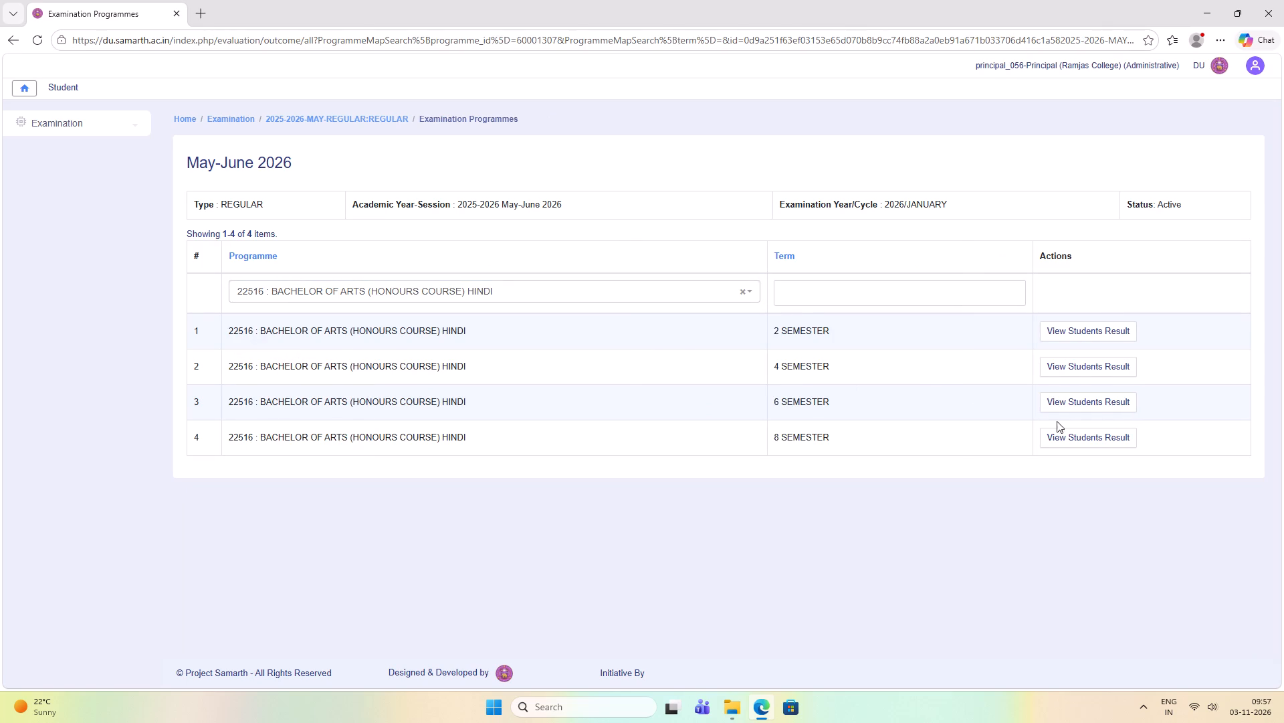
{"action": "left_click", "coordinate": [1063, 400]}
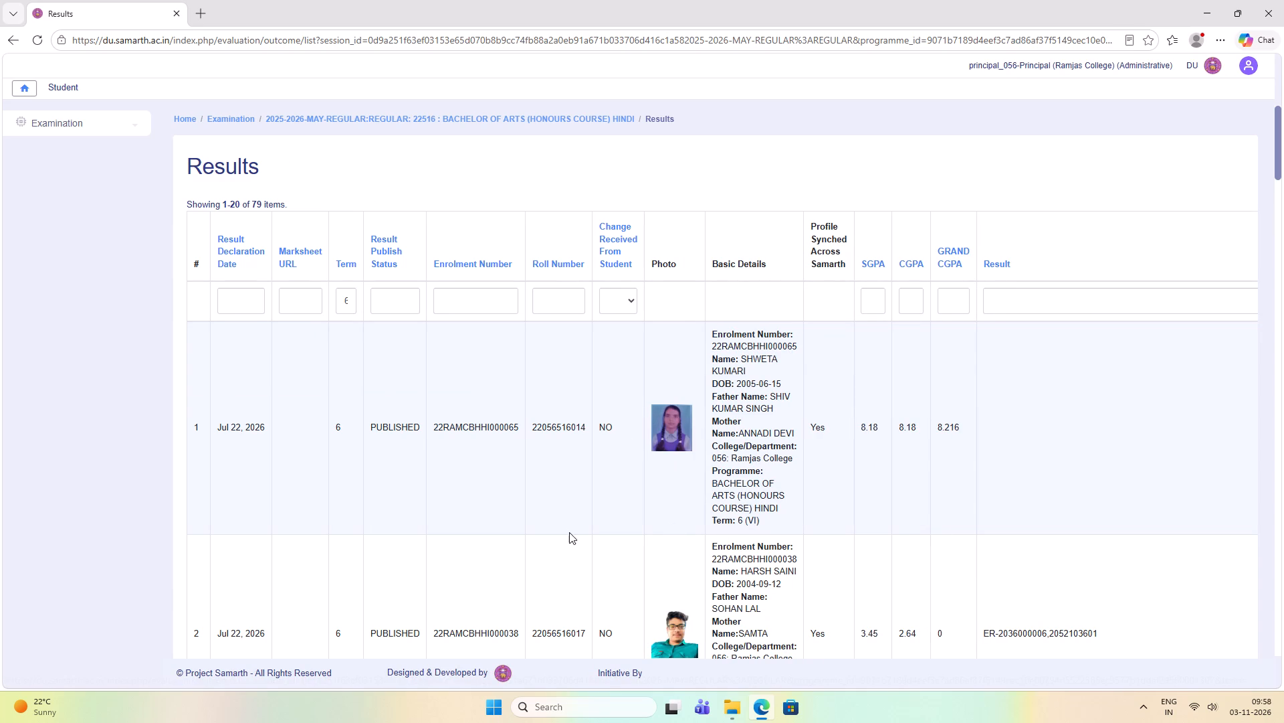
Select and copy the entire content of the Hindi Semester 6 results page.
{"action": "scroll", "coordinate": [564, 481], "scroll_direction": "down", "scroll_amount": 3}
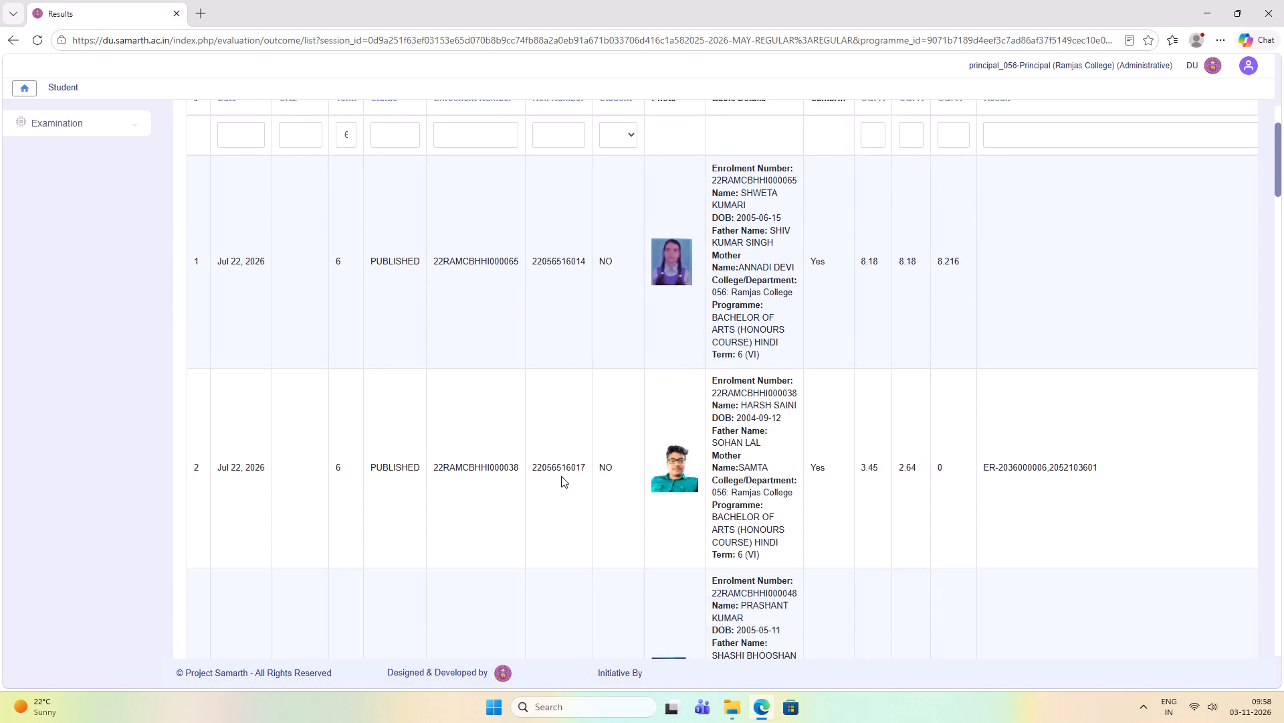
{"action": "scroll", "coordinate": [558, 466], "scroll_direction": "up", "scroll_amount": 4}
{"action": "scroll", "coordinate": [508, 436], "scroll_direction": "down", "scroll_amount": 2}
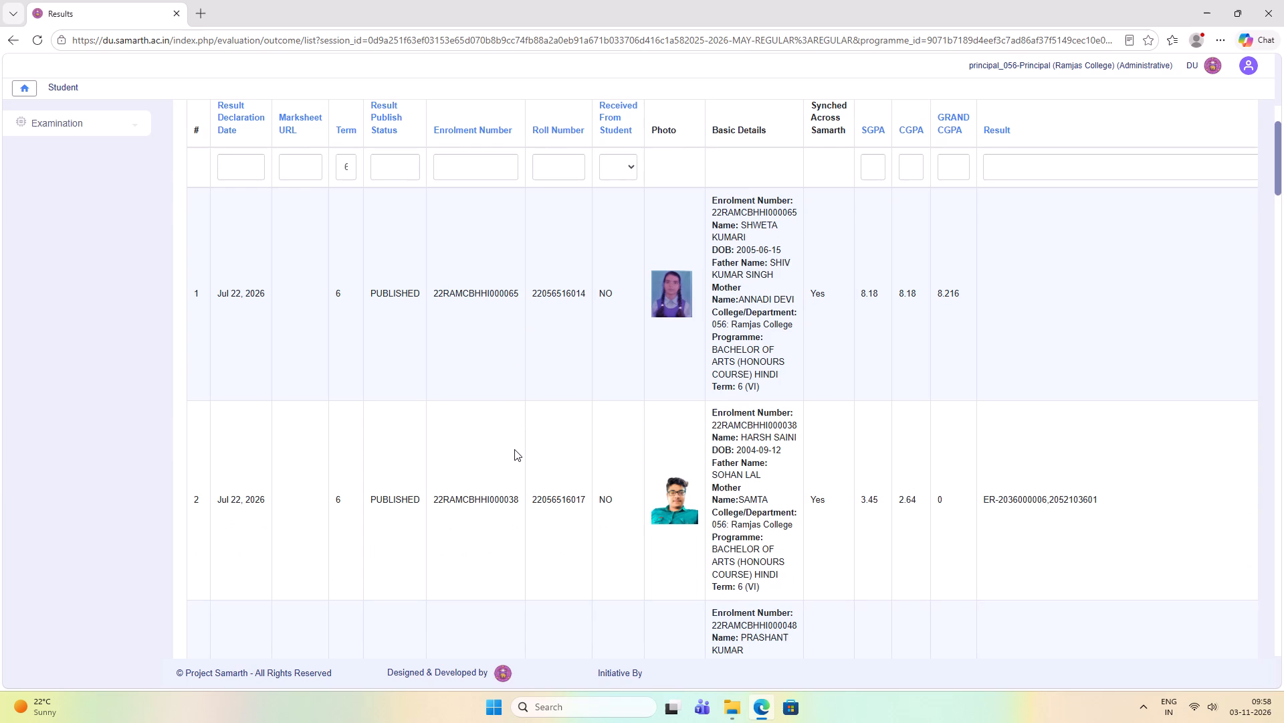
{"action": "key", "text": "ctrl+a"}
{"action": "key", "text": "ctrl+c"}
{"action": "key", "text": "ctrl+c"}
{"action": "scroll", "coordinate": [405, 337], "scroll_direction": "up", "scroll_amount": 6}
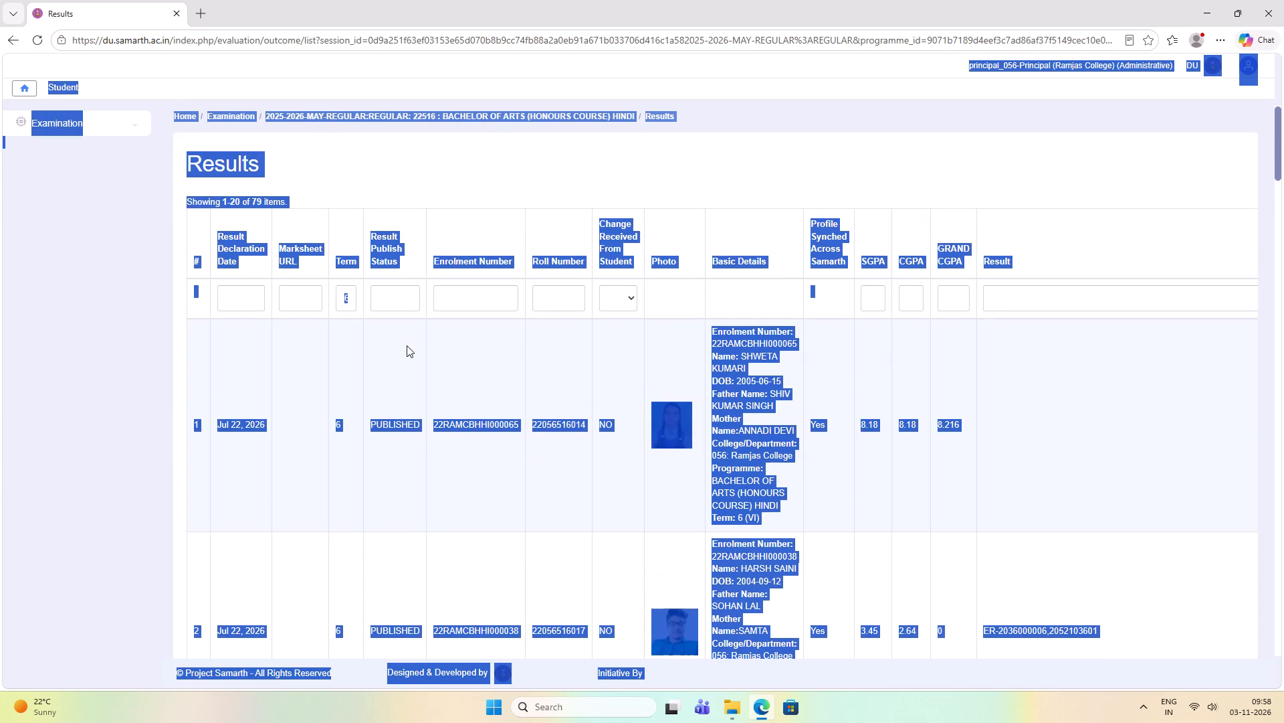
{"action": "scroll", "coordinate": [407, 345], "scroll_direction": "up", "scroll_amount": 4}
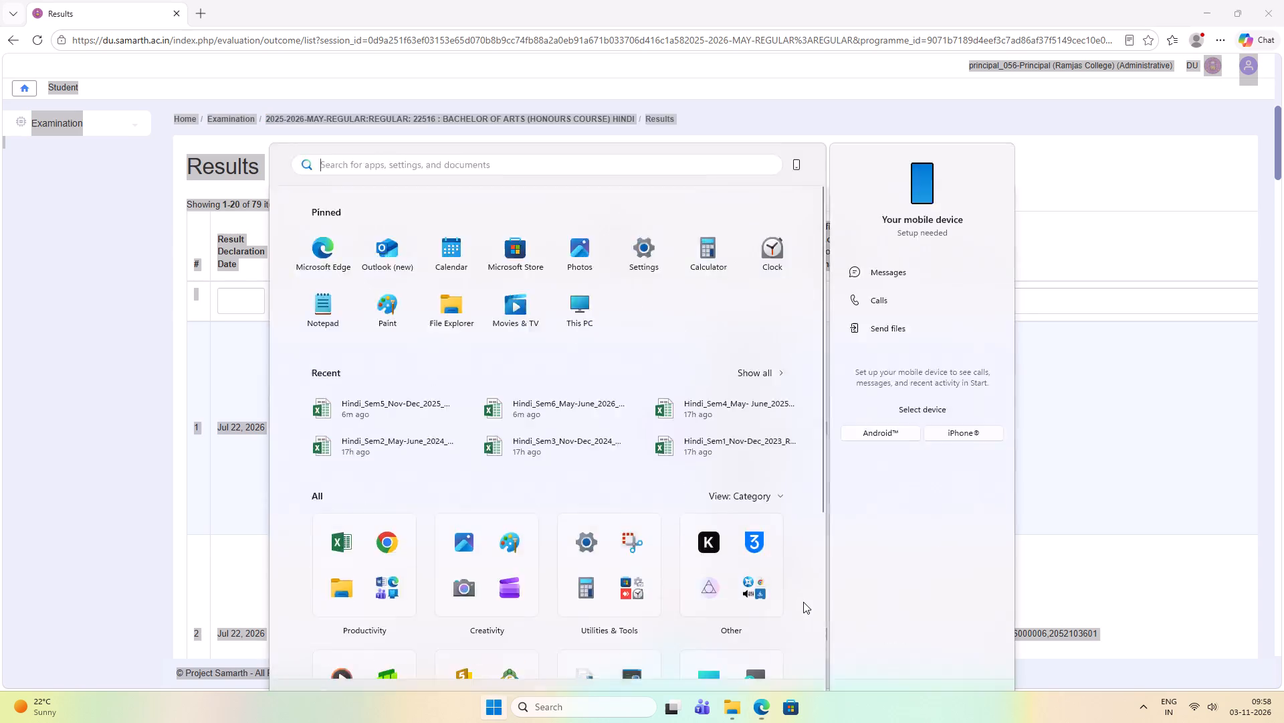
Open Excel 2016 with a new blank workbook and dismiss the activation wizard.
{"action": "key", "text": "e"}
{"action": "key", "text": "x"}
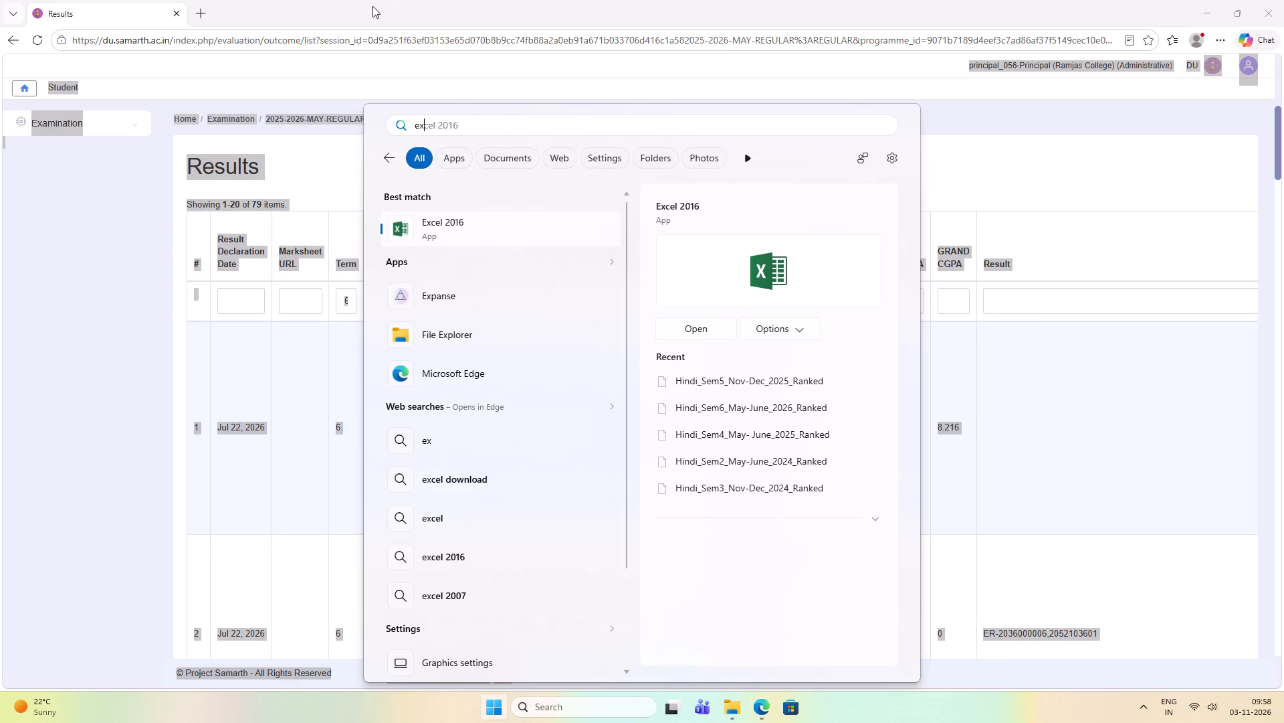
{"action": "left_click", "coordinate": [476, 210]}
{"action": "left_click", "coordinate": [481, 228]}
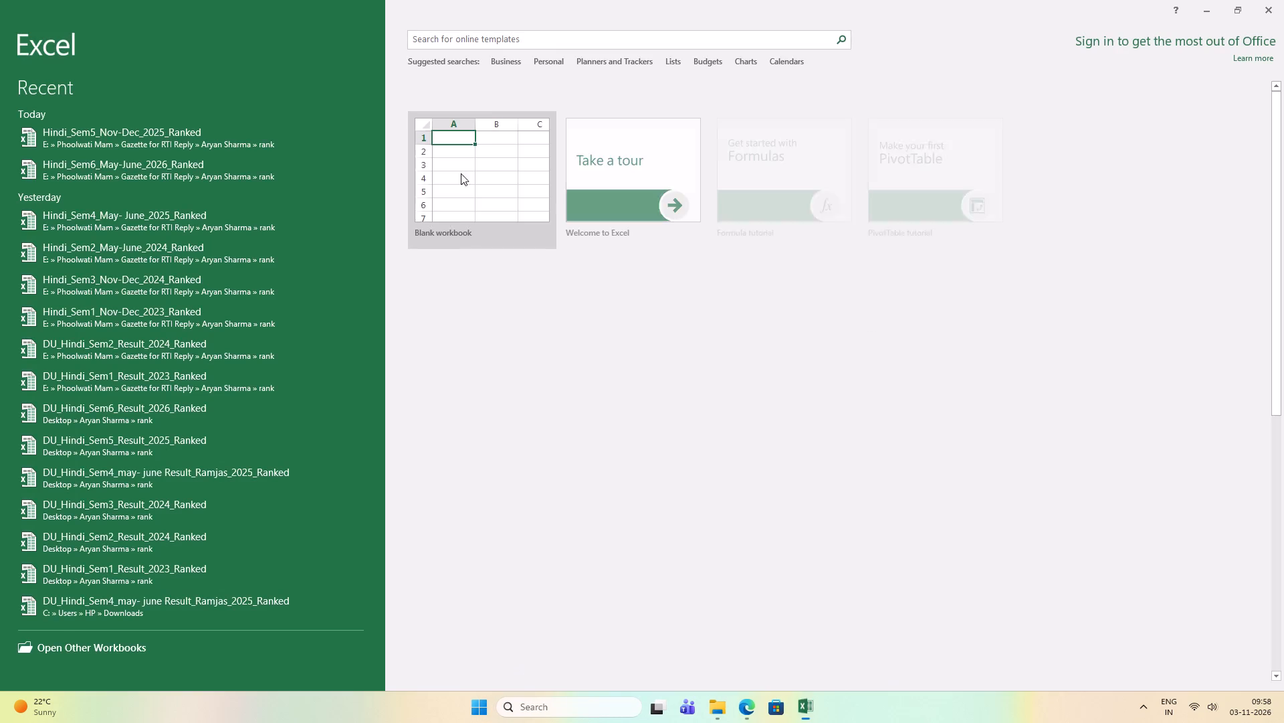
{"action": "left_click", "coordinate": [461, 173]}
{"action": "right_click", "coordinate": [37, 181]}
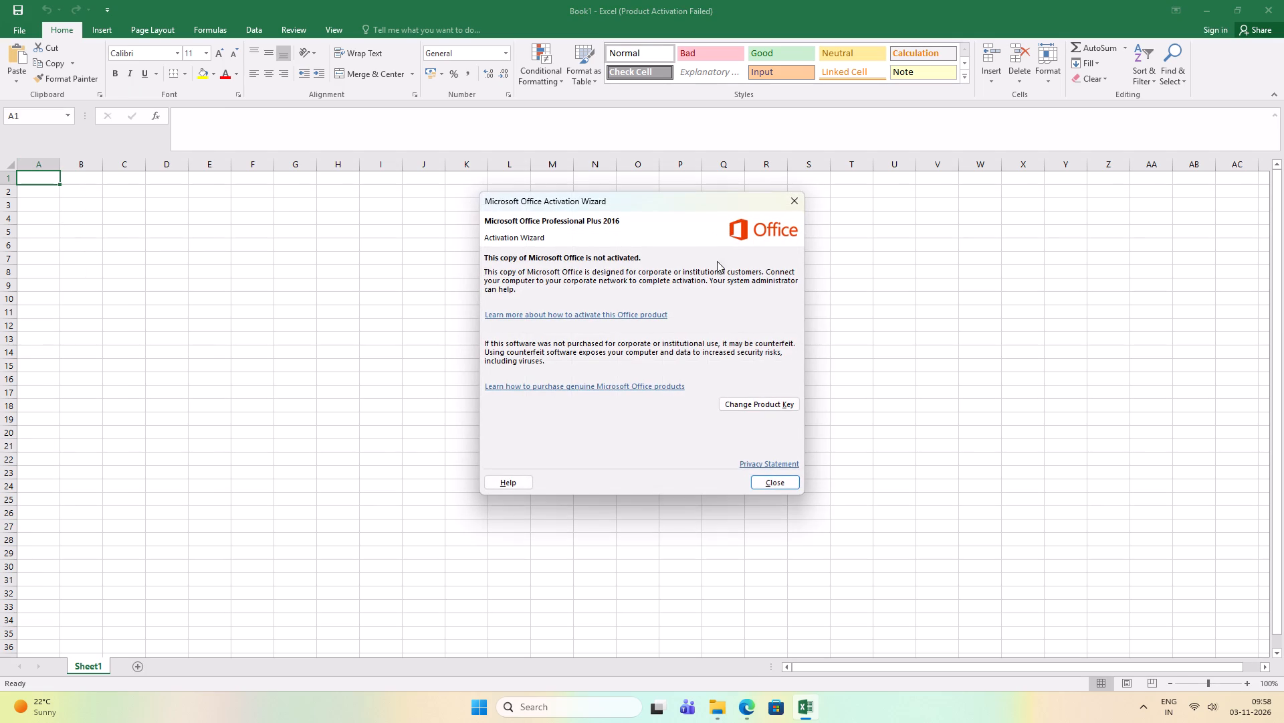
{"action": "left_click", "coordinate": [780, 479]}
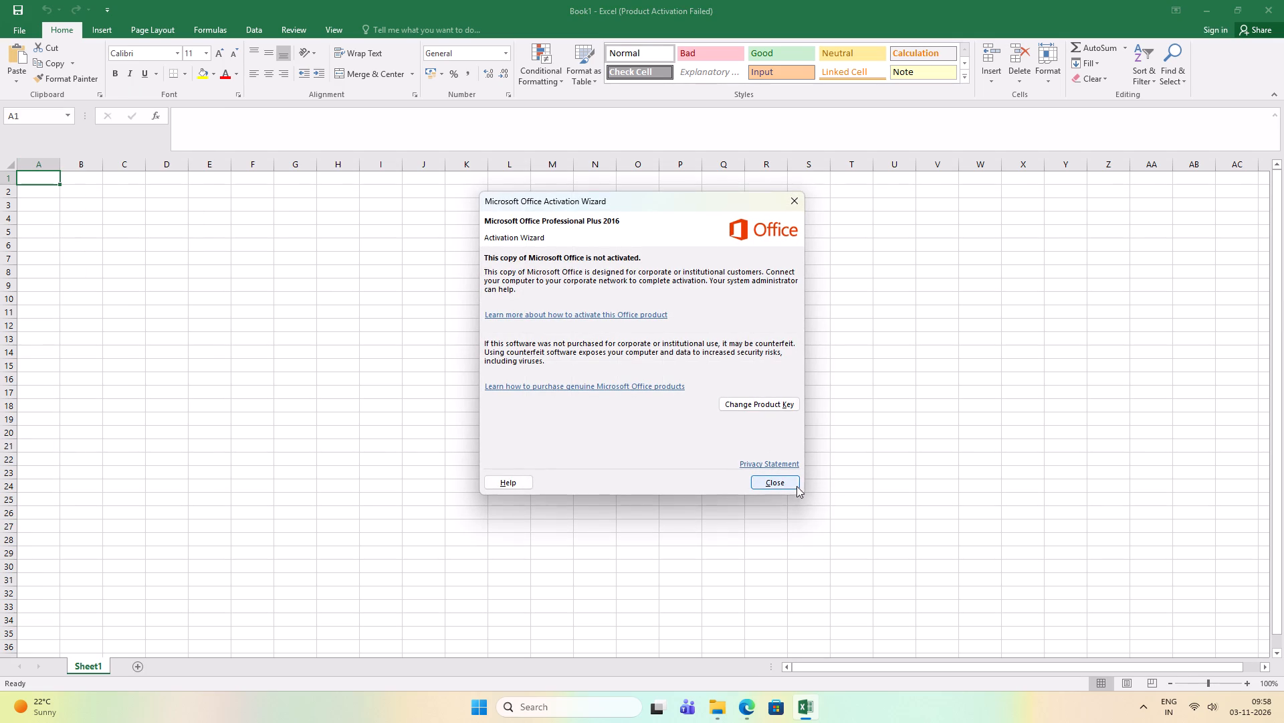
{"action": "left_click", "coordinate": [796, 476]}
Paste the copied results page at cell A1 of Sheet1, matching the destination formatting.
{"action": "right_click", "coordinate": [45, 182]}
{"action": "left_click", "coordinate": [96, 237]}
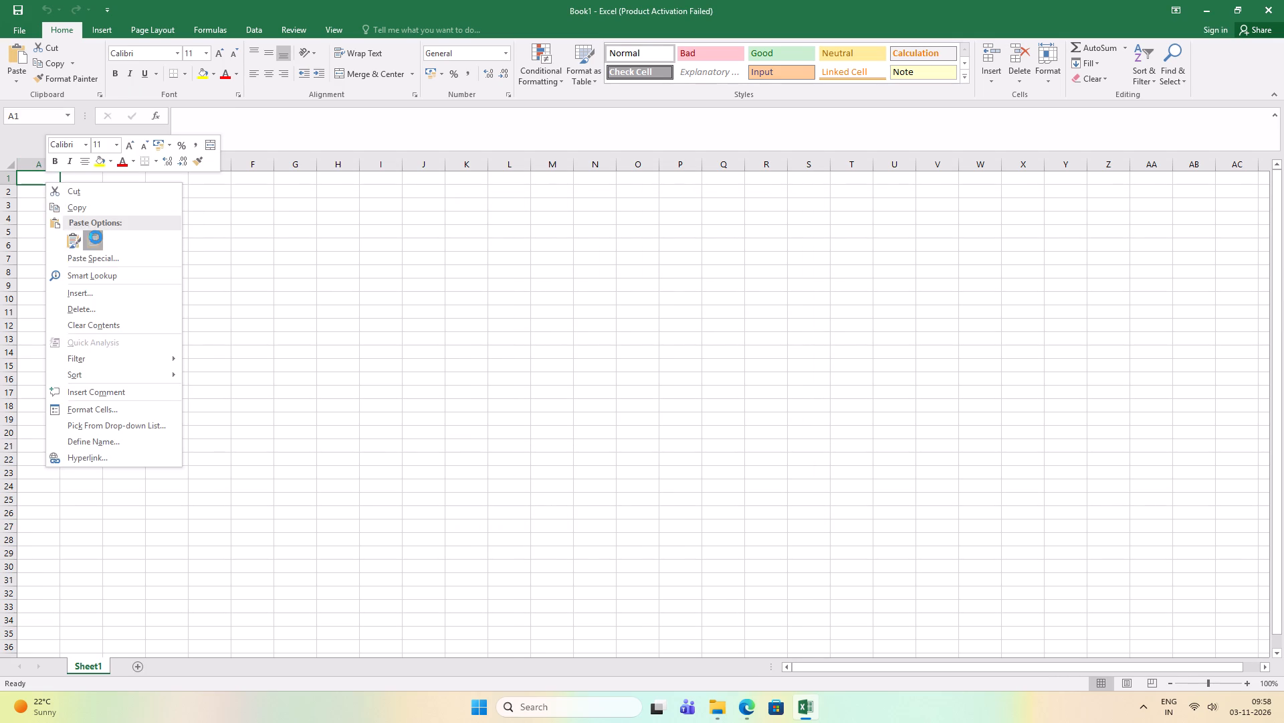
Examine the pasted results down to the last student record and the end of the data.
{"action": "left_click", "coordinate": [796, 351]}
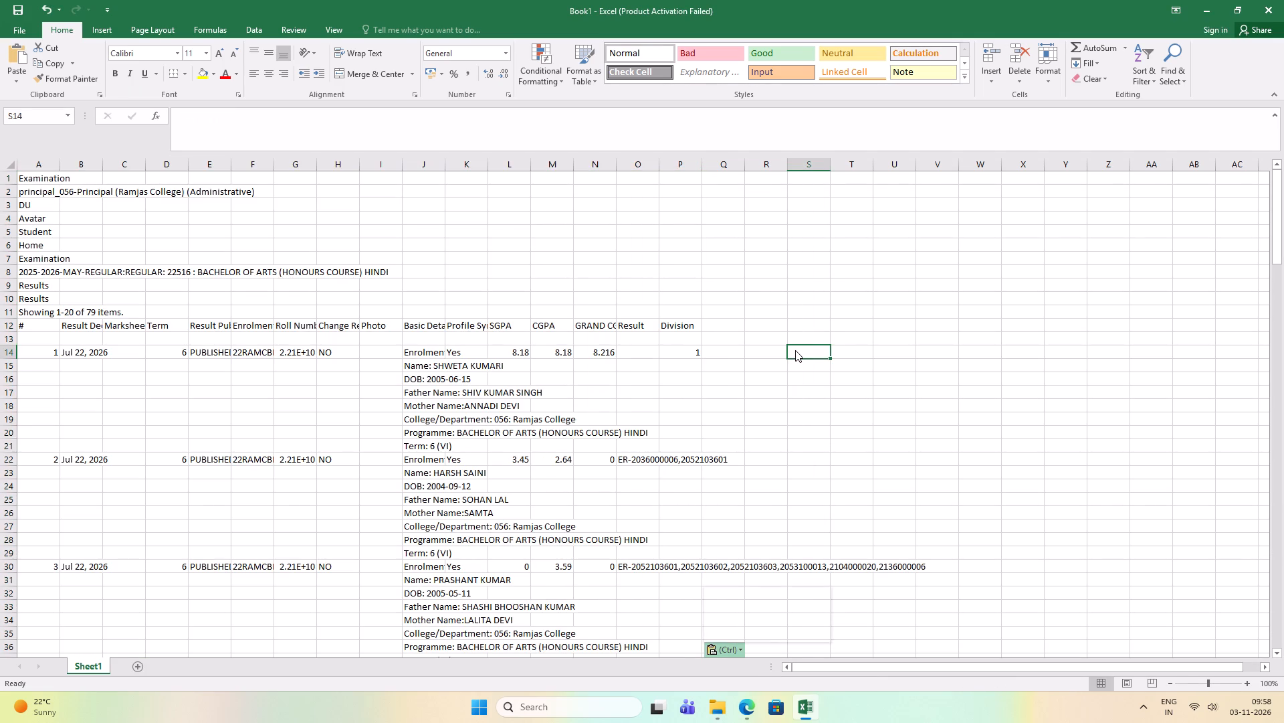
{"action": "key", "text": "End"}
{"action": "key", "text": "Page_Down"}
{"action": "key", "text": "Page_Down"}
{"action": "left_click", "coordinate": [754, 324]}
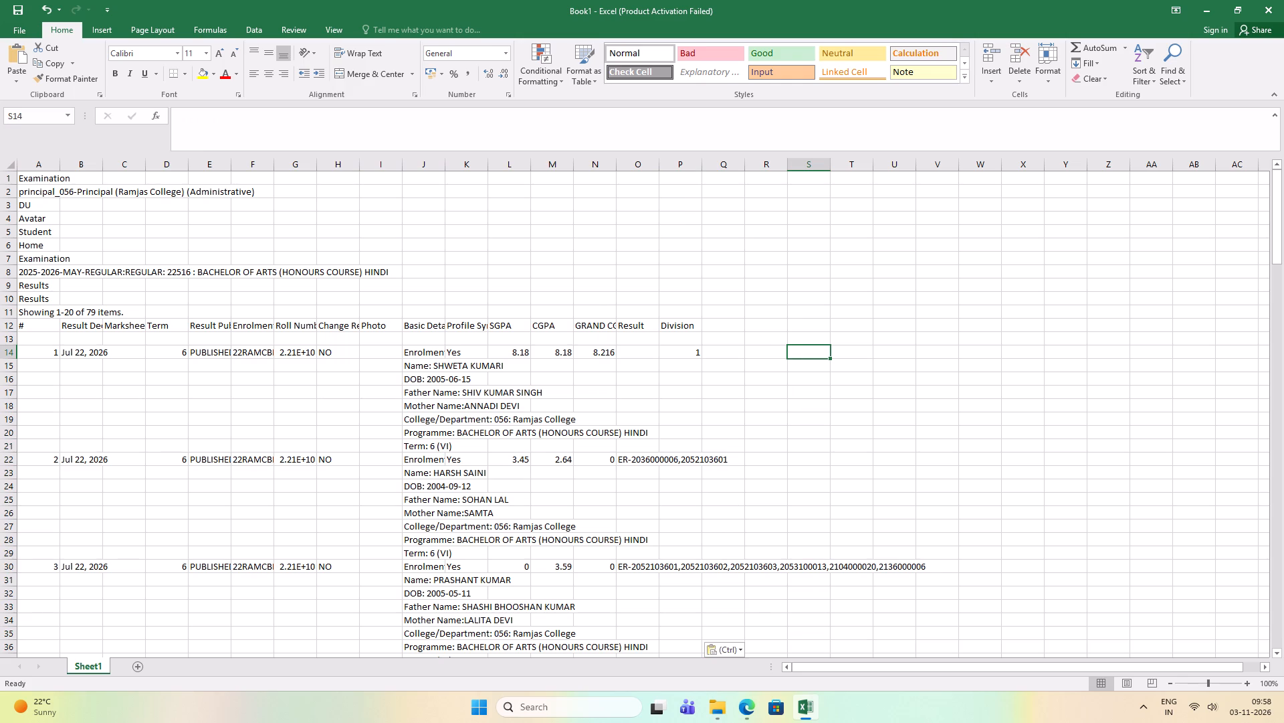
{"action": "key", "text": "End"}
{"action": "key", "text": "Page_Down"}
{"action": "key", "text": "Page_Down"}
{"action": "key", "text": "Page_Down"}
{"action": "key", "text": "Page_Down"}
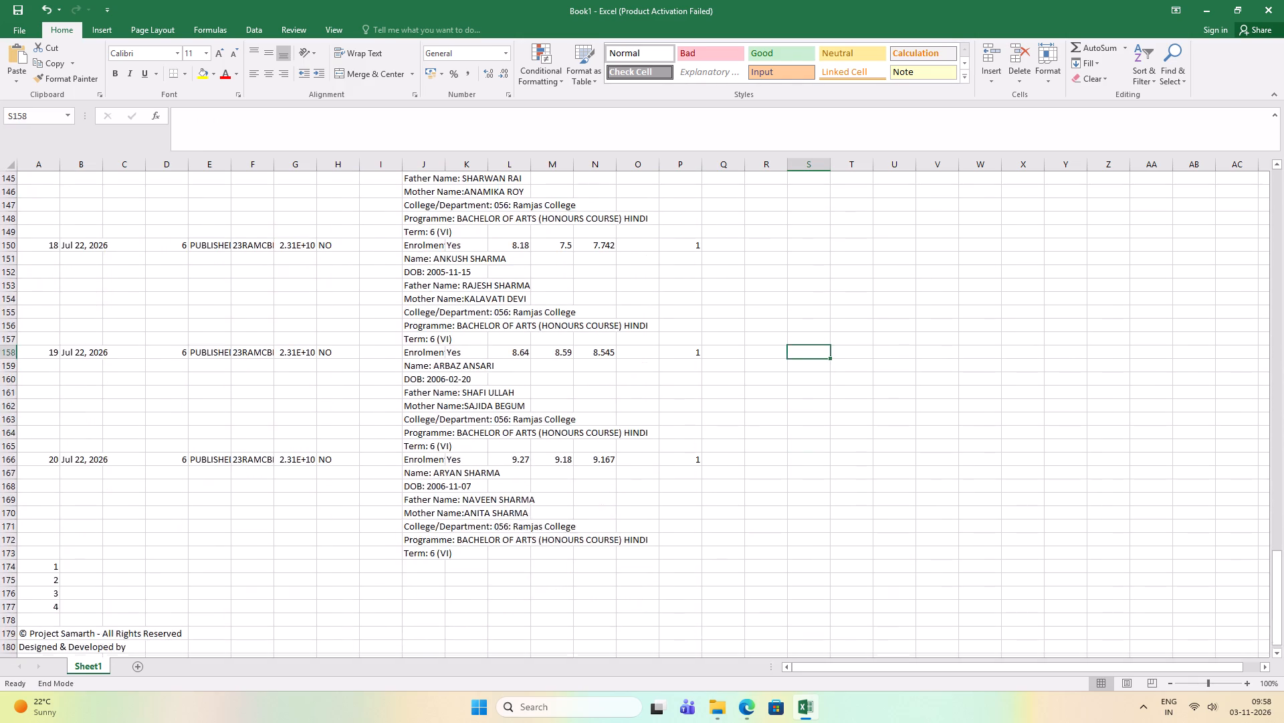
{"action": "key", "text": "Page_Down"}
{"action": "scroll", "coordinate": [551, 556], "scroll_direction": "up", "scroll_amount": 7}
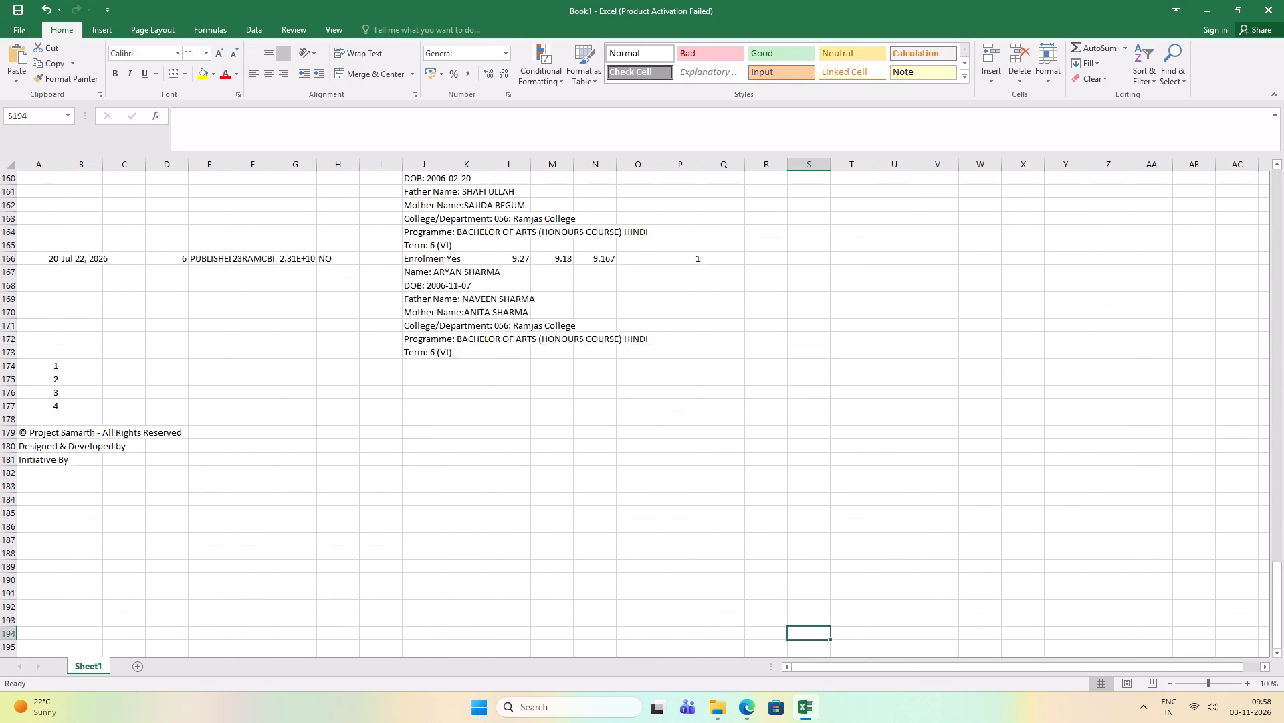
In Edge, open page 2 of the Hindi Semester 6 results and copy the entire page content.
{"action": "scroll", "coordinate": [563, 560], "scroll_direction": "up", "scroll_amount": 1}
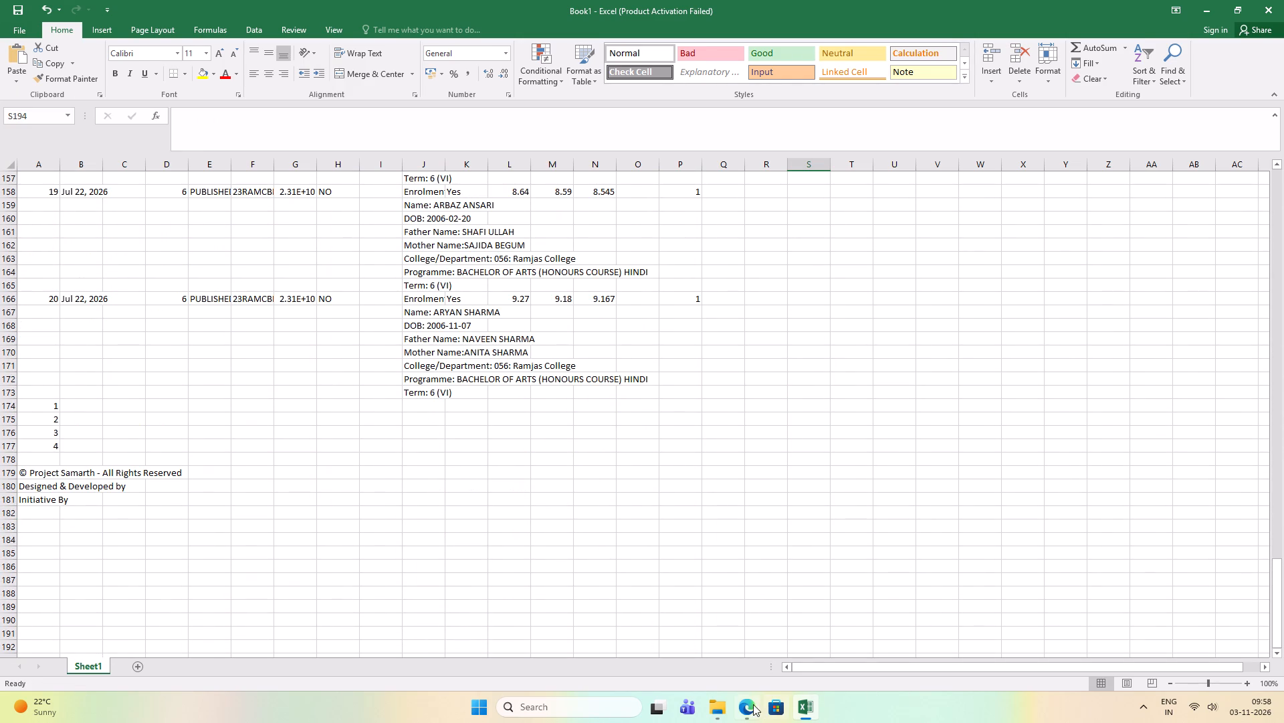
{"action": "left_click", "coordinate": [753, 704]}
{"action": "left_click", "coordinate": [848, 514]}
{"action": "key", "text": "End"}
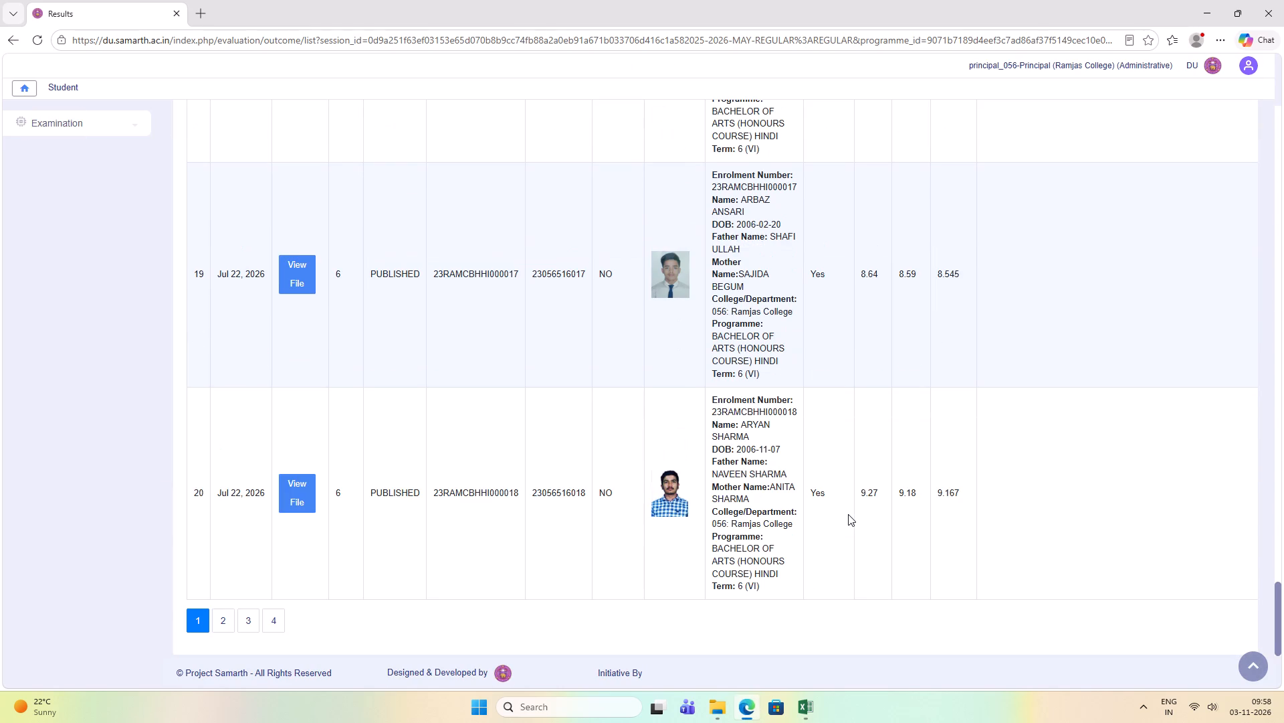
{"action": "left_click", "coordinate": [233, 625]}
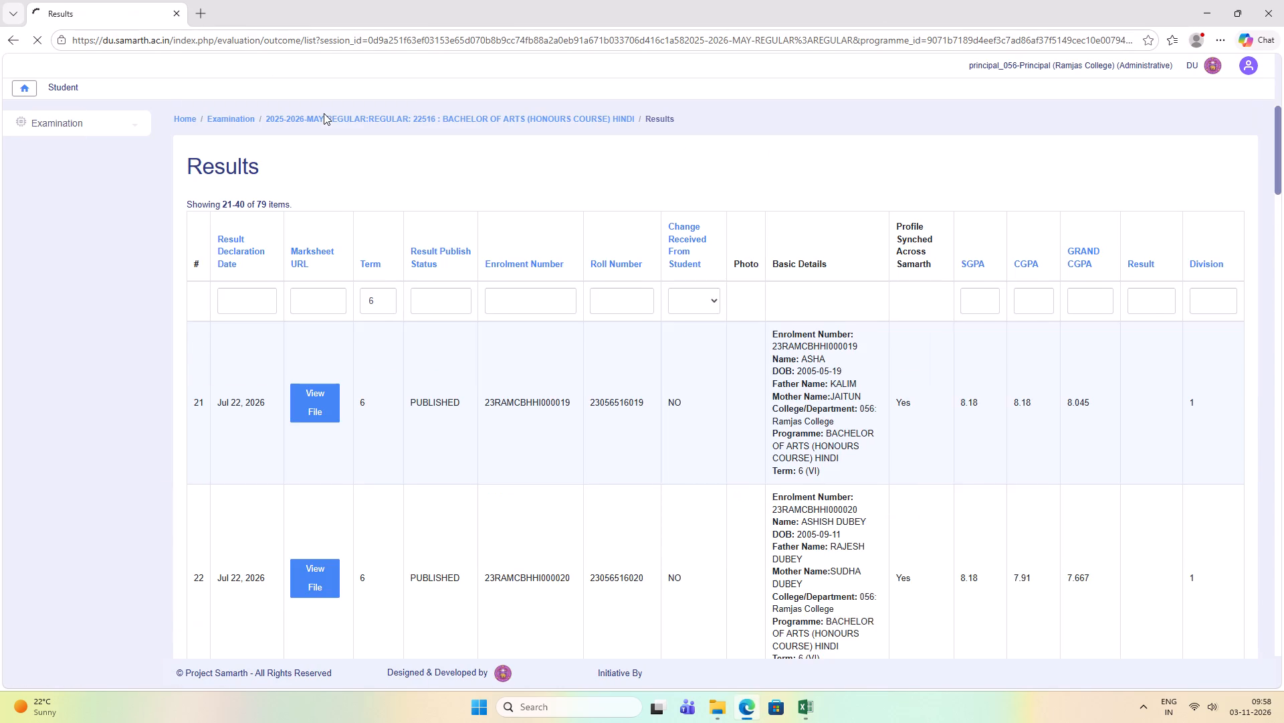
{"action": "key", "text": "ctrl+a"}
{"action": "key", "text": "ctrl+c"}
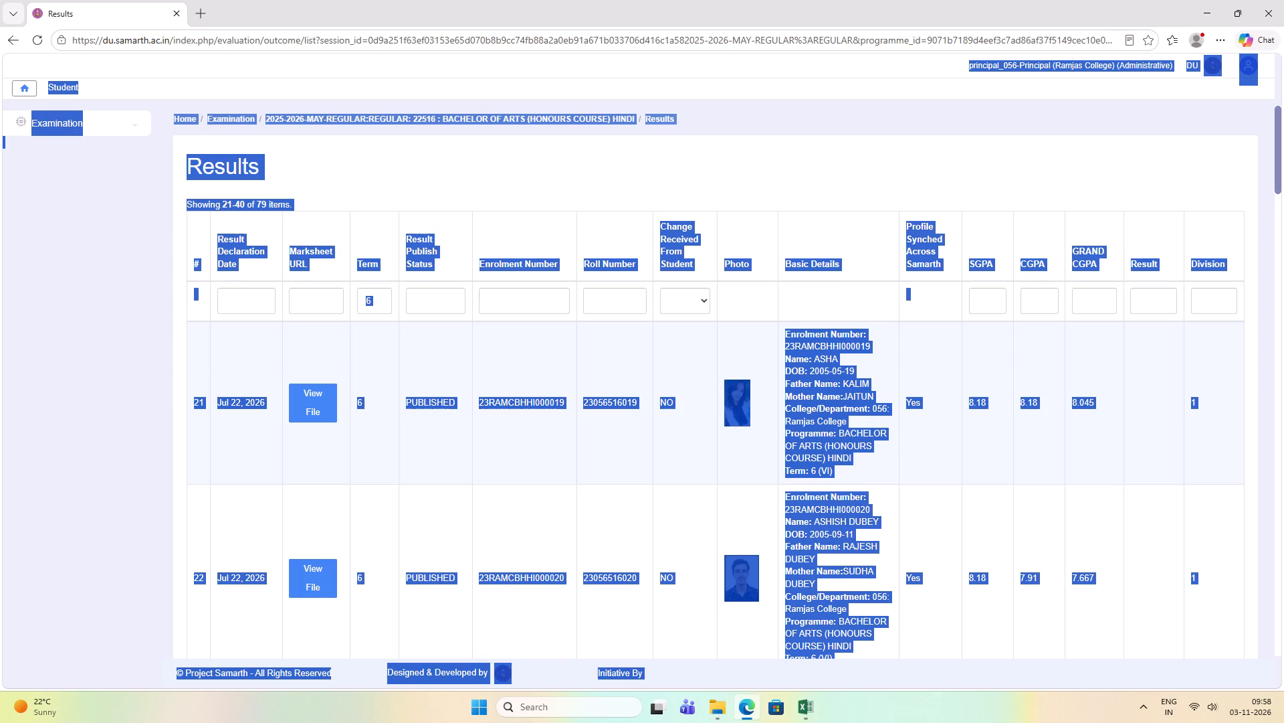
{"action": "key", "text": "ctrl+c"}
{"action": "key", "text": "ctrl+c"}
In Excel, paste the copied second results page at cell A182, directly below the first page's data, matching destination formatting.
{"action": "left_click", "coordinate": [809, 709]}
{"action": "scroll", "coordinate": [24, 485], "scroll_direction": "down", "scroll_amount": 2}
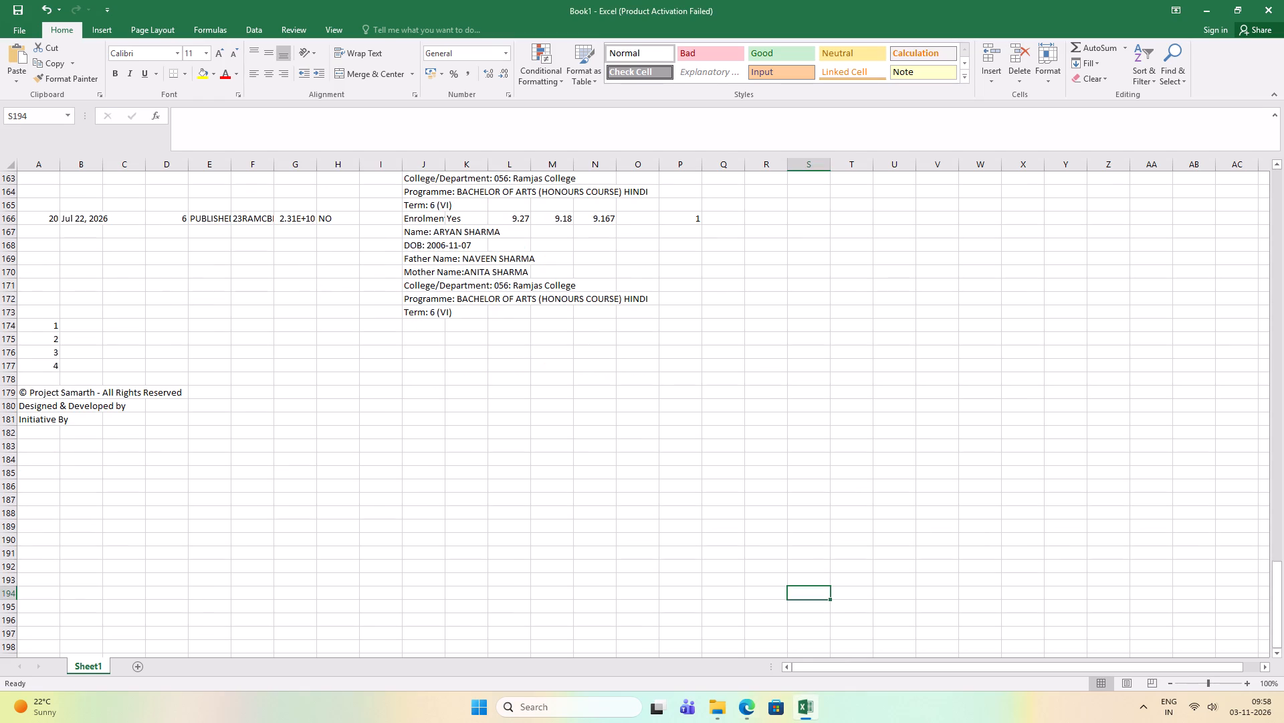
{"action": "right_click", "coordinate": [47, 432]}
{"action": "left_click", "coordinate": [99, 206]}
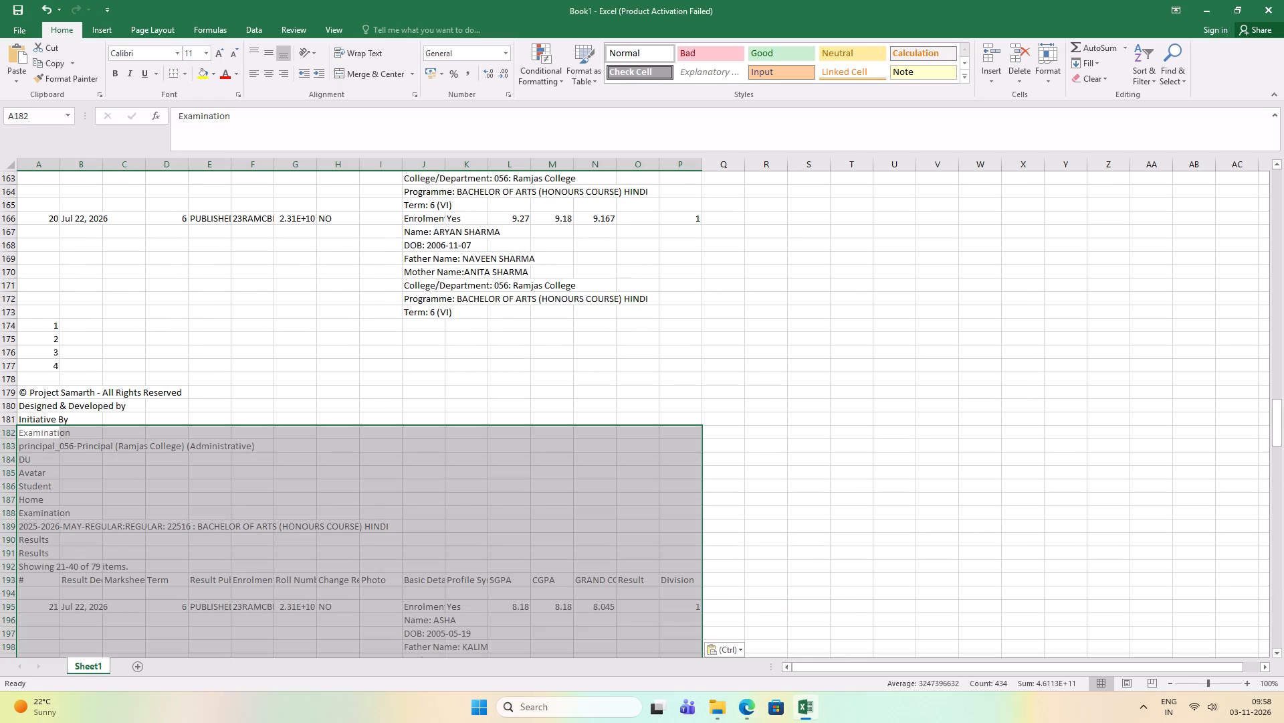
{"action": "left_click", "coordinate": [657, 375]}
{"action": "scroll", "coordinate": [538, 409], "scroll_direction": "down", "scroll_amount": 3}
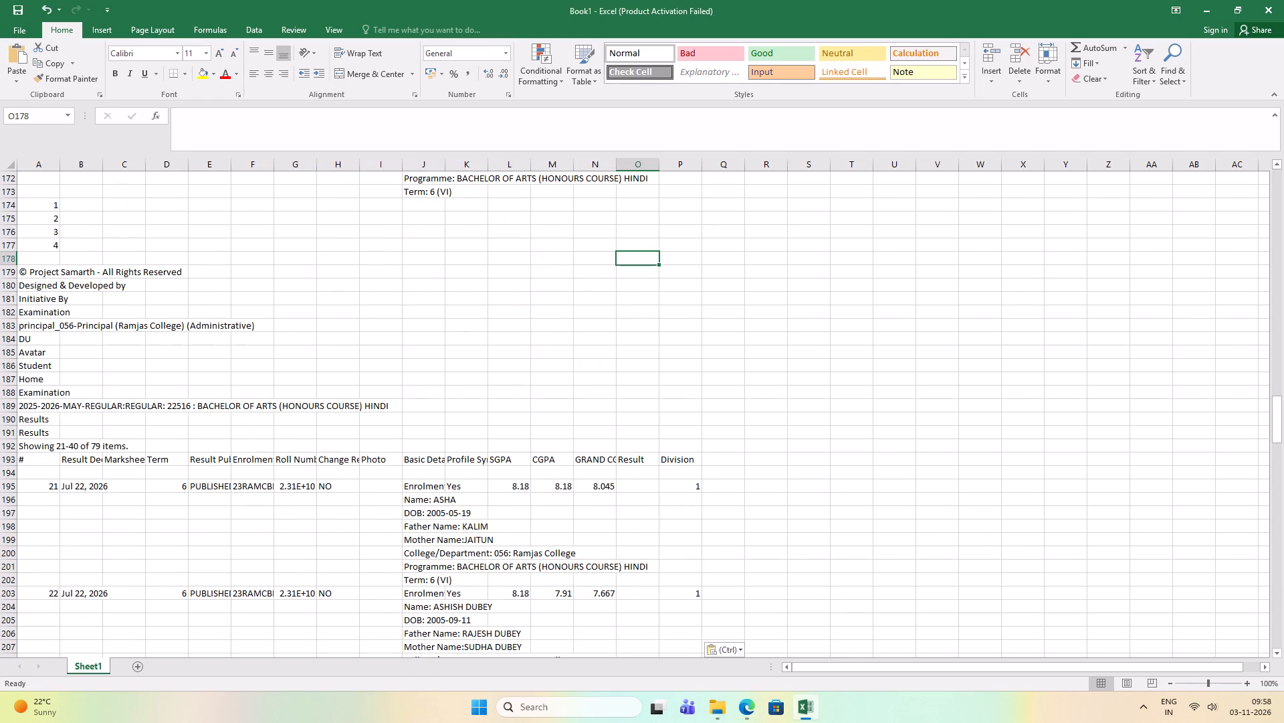
Examine the second results page in Edge, and review the pasted student records in Excel back up to the first row.
{"action": "left_click", "coordinate": [743, 708]}
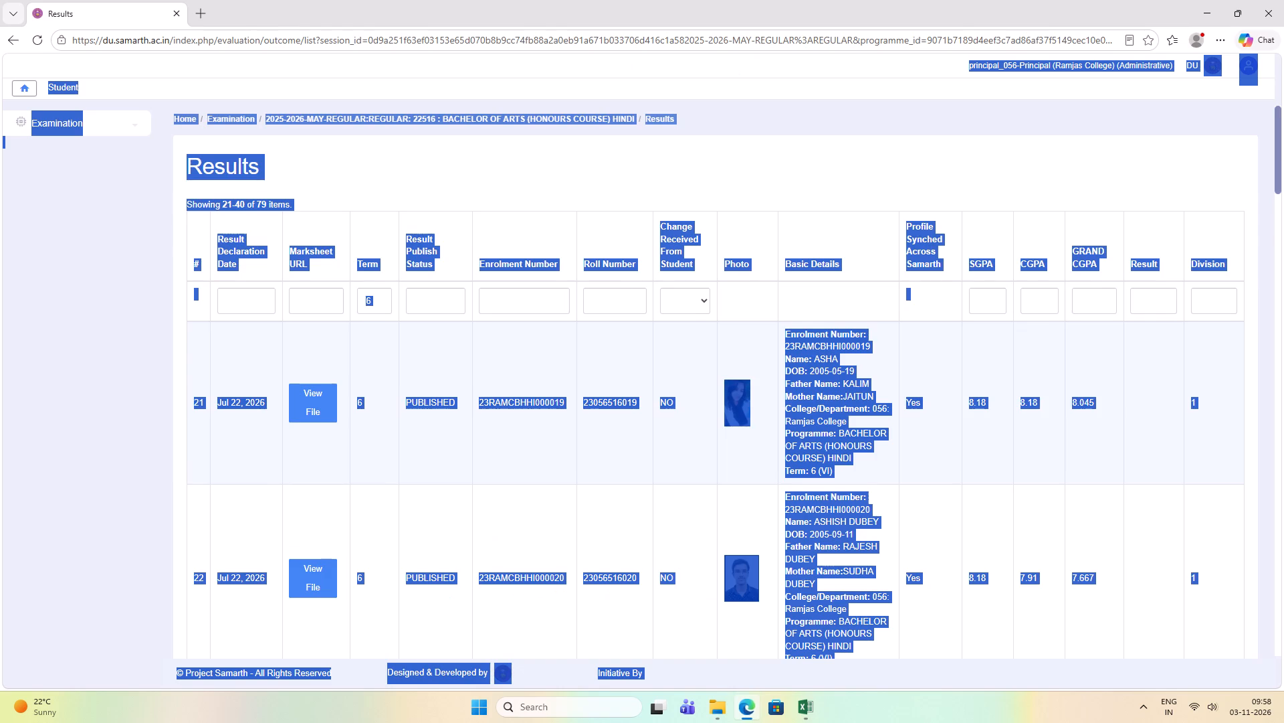
{"action": "scroll", "coordinate": [421, 562], "scroll_direction": "down", "scroll_amount": 20}
{"action": "scroll", "coordinate": [421, 562], "scroll_direction": "down", "scroll_amount": 11}
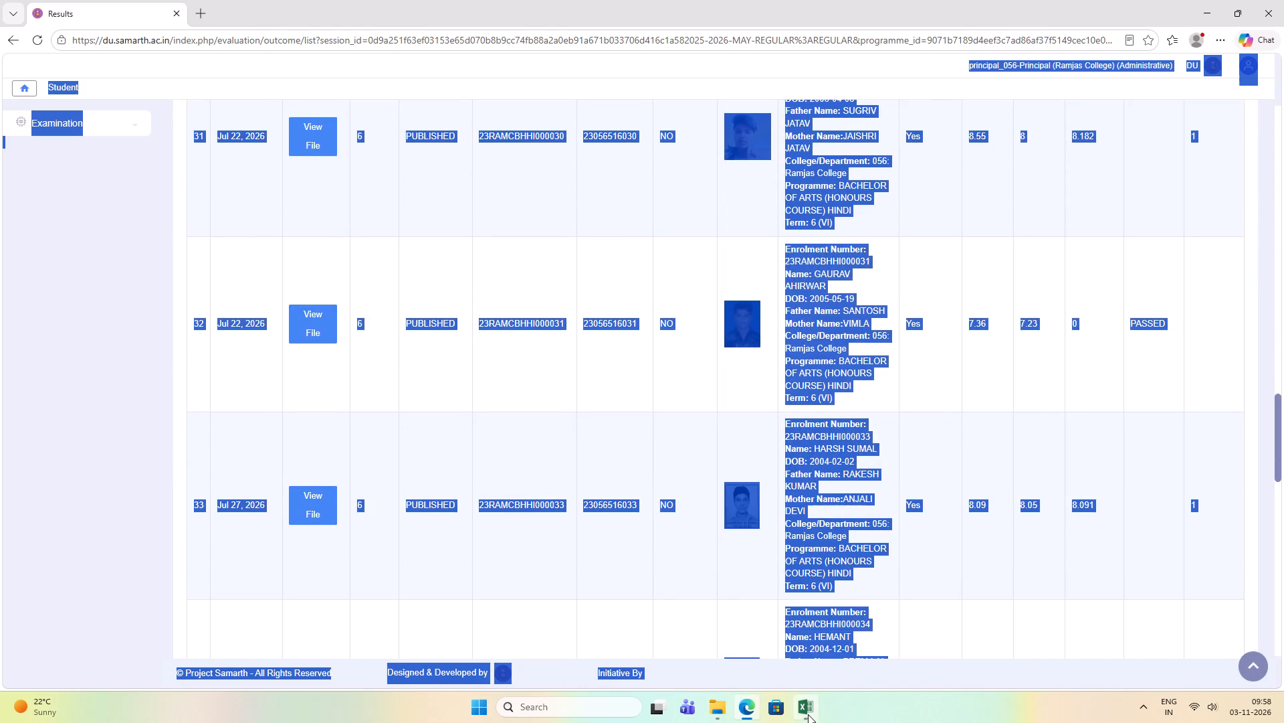
{"action": "left_click", "coordinate": [805, 710]}
{"action": "scroll", "coordinate": [461, 347], "scroll_direction": "up", "scroll_amount": 20}
{"action": "scroll", "coordinate": [461, 347], "scroll_direction": "up", "scroll_amount": 9}
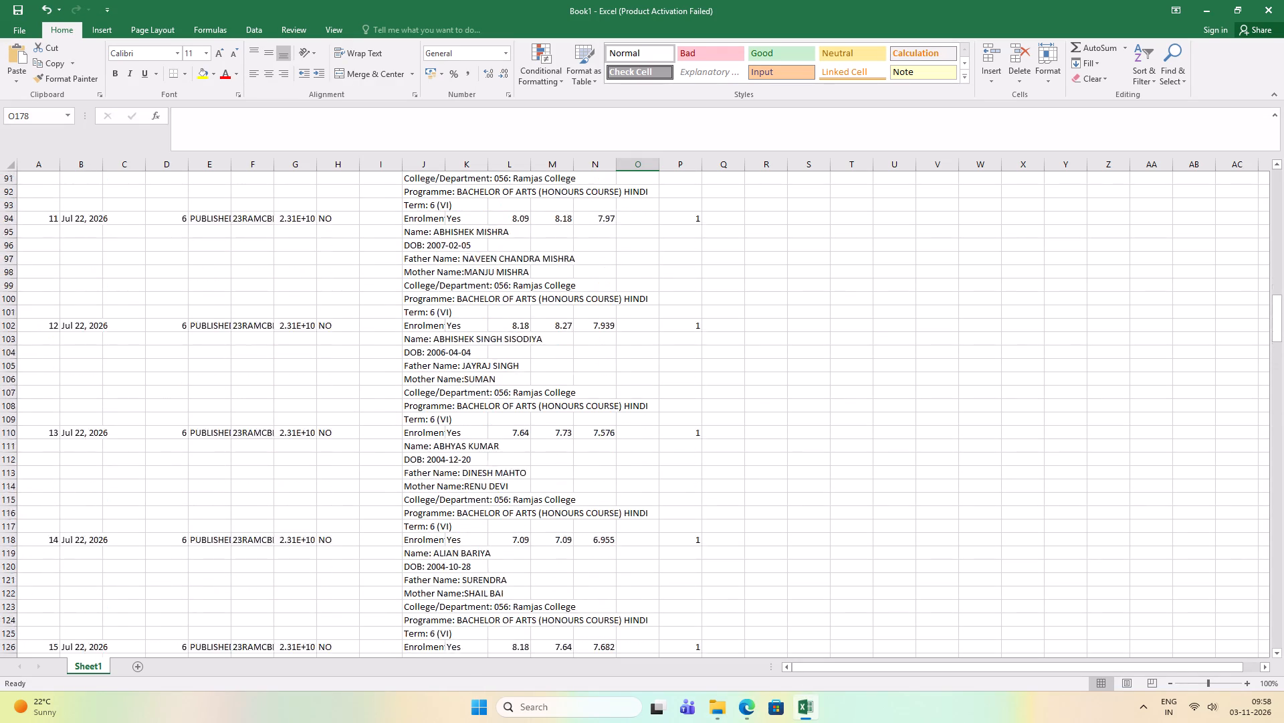
{"action": "scroll", "coordinate": [481, 353], "scroll_direction": "up", "scroll_amount": 2}
{"action": "scroll", "coordinate": [481, 353], "scroll_direction": "down", "scroll_amount": 1}
{"action": "scroll", "coordinate": [481, 353], "scroll_direction": "up", "scroll_amount": 1}
{"action": "scroll", "coordinate": [481, 353], "scroll_direction": "down", "scroll_amount": 1}
{"action": "scroll", "coordinate": [481, 353], "scroll_direction": "up", "scroll_amount": 5}
{"action": "scroll", "coordinate": [481, 353], "scroll_direction": "down", "scroll_amount": 1}
{"action": "scroll", "coordinate": [481, 353], "scroll_direction": "up", "scroll_amount": 5}
{"action": "left_click", "coordinate": [574, 277]}
{"action": "left_click", "coordinate": [597, 276]}
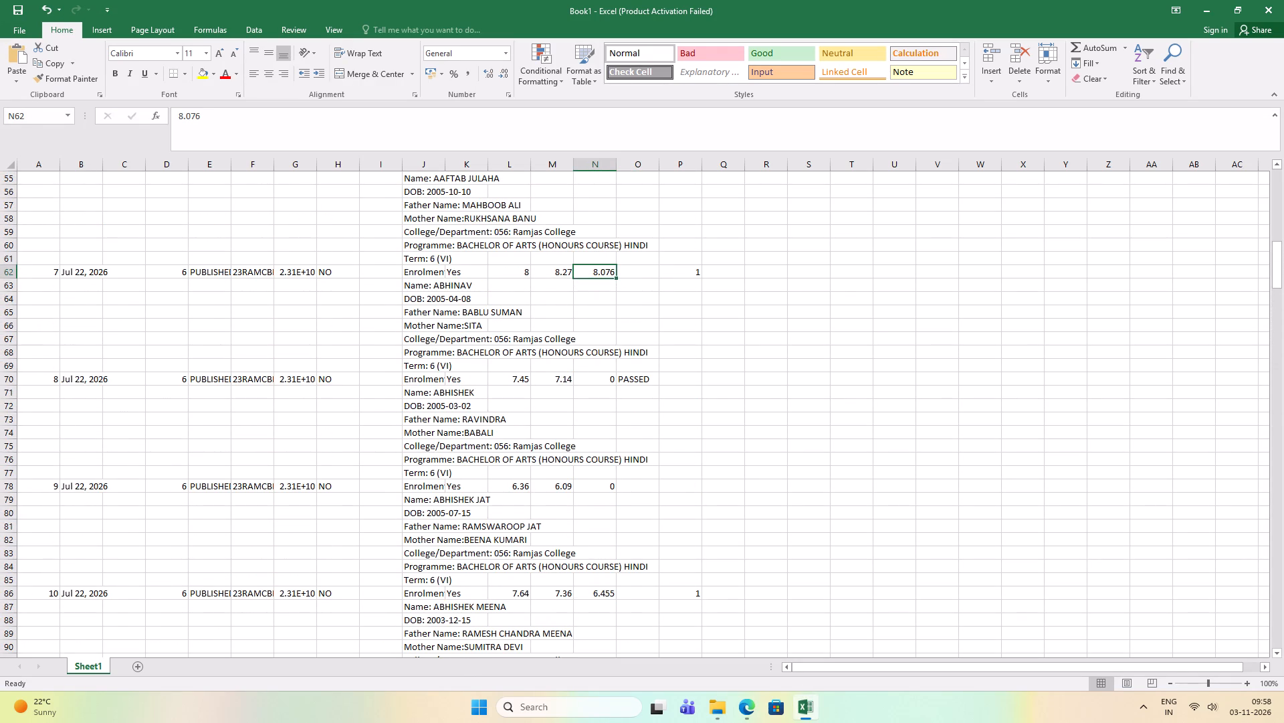
{"action": "left_click", "coordinate": [550, 274]}
{"action": "scroll", "coordinate": [513, 245], "scroll_direction": "up", "scroll_amount": 19}
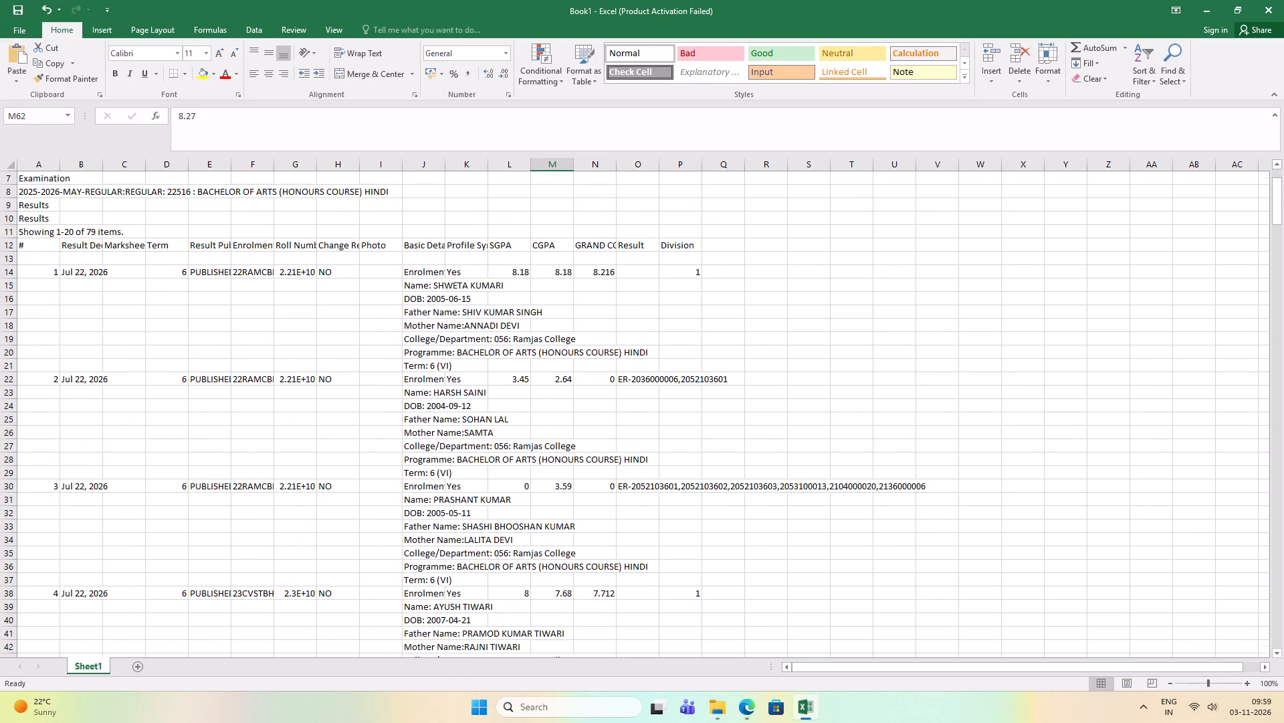
{"action": "scroll", "coordinate": [527, 254], "scroll_direction": "up", "scroll_amount": 8}
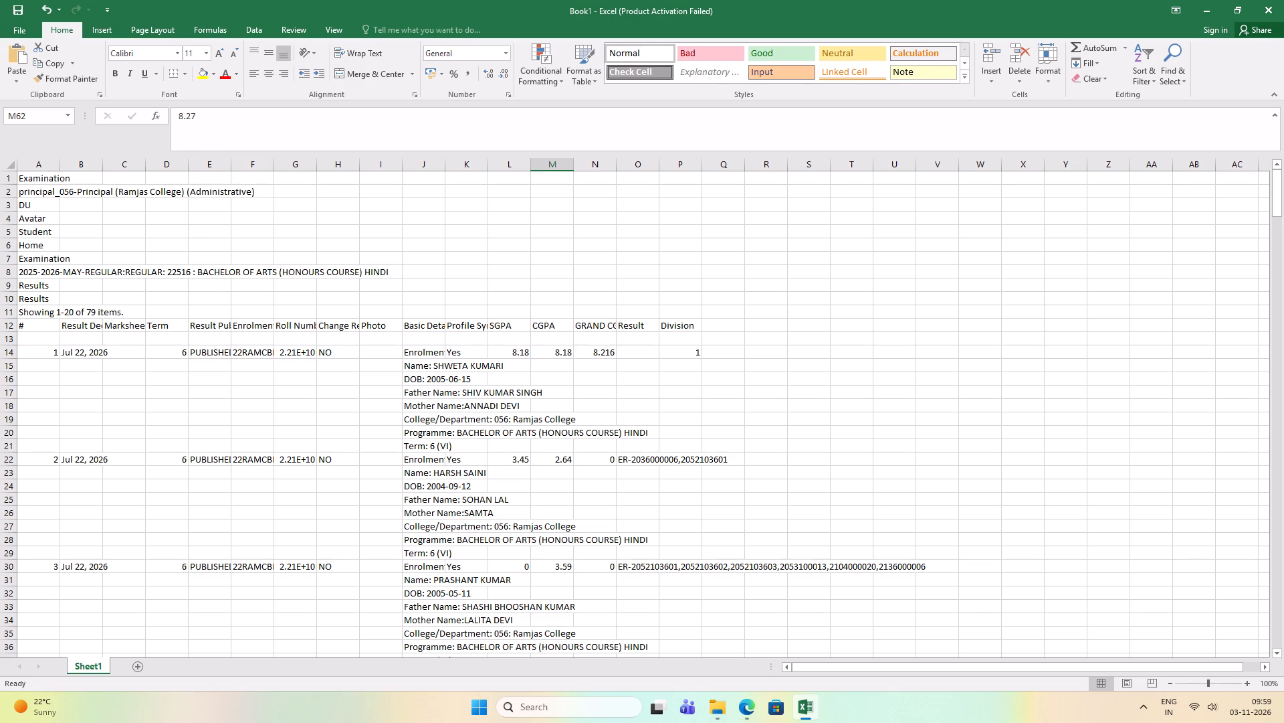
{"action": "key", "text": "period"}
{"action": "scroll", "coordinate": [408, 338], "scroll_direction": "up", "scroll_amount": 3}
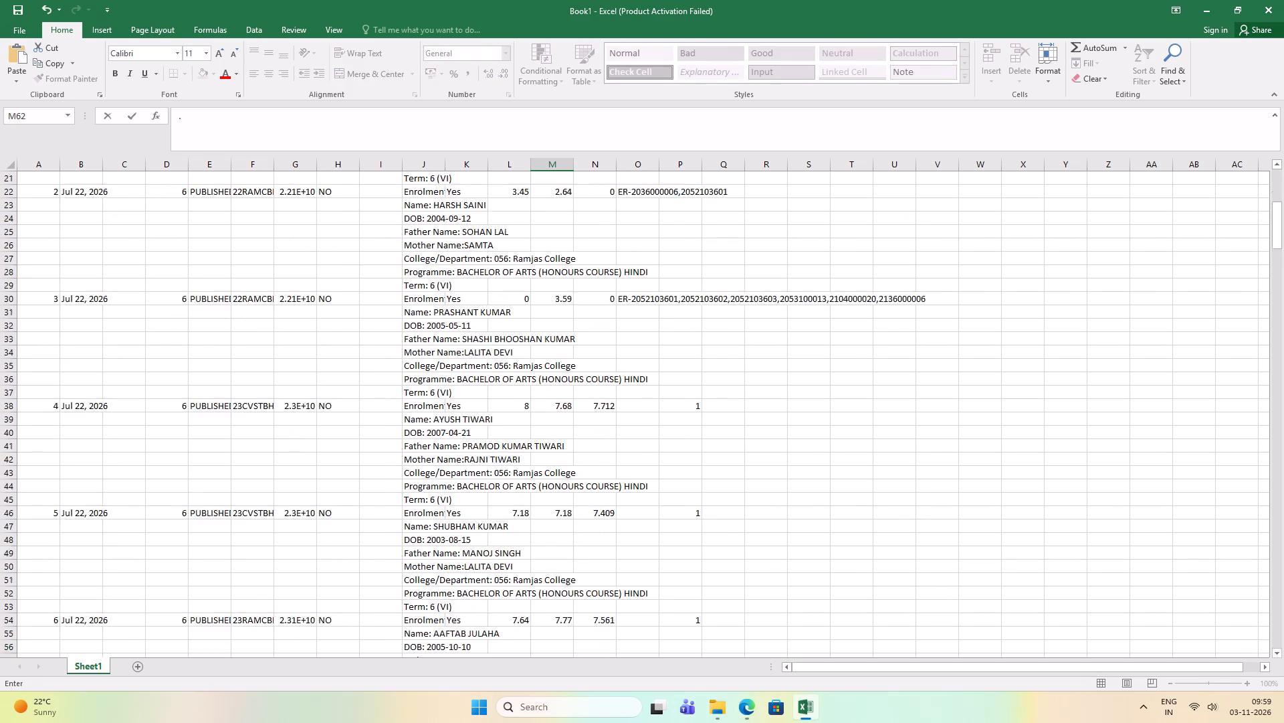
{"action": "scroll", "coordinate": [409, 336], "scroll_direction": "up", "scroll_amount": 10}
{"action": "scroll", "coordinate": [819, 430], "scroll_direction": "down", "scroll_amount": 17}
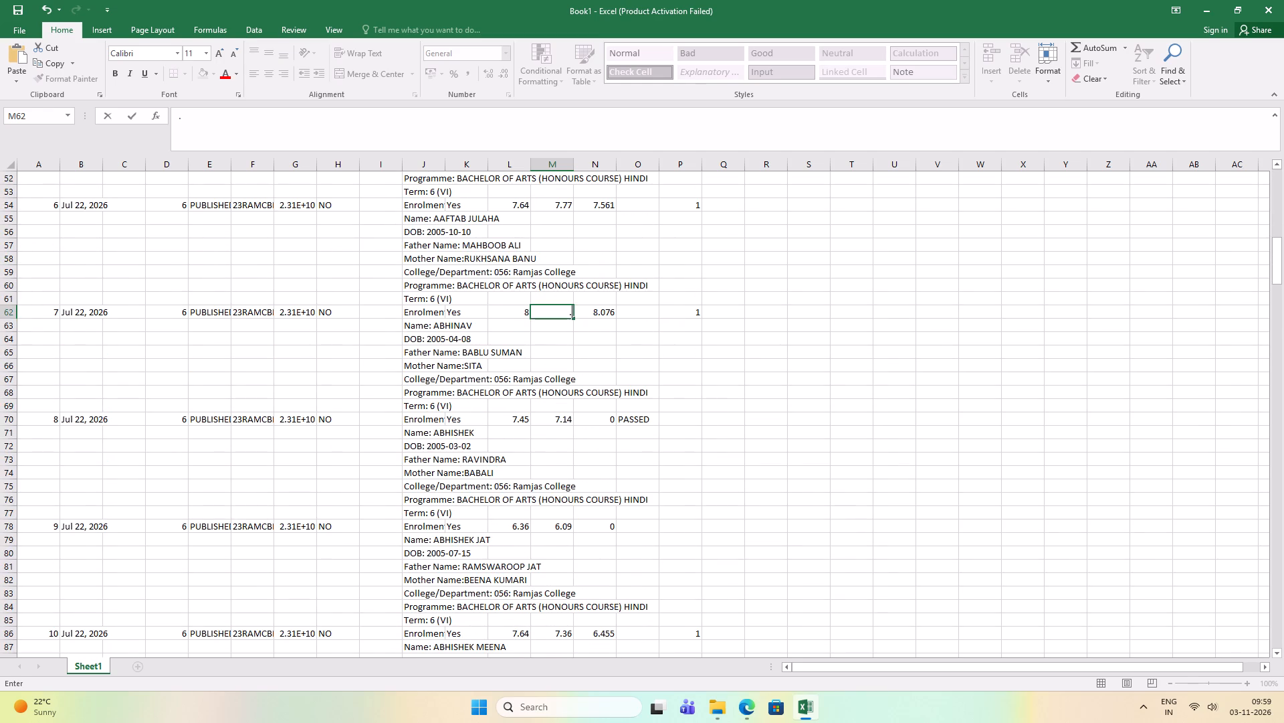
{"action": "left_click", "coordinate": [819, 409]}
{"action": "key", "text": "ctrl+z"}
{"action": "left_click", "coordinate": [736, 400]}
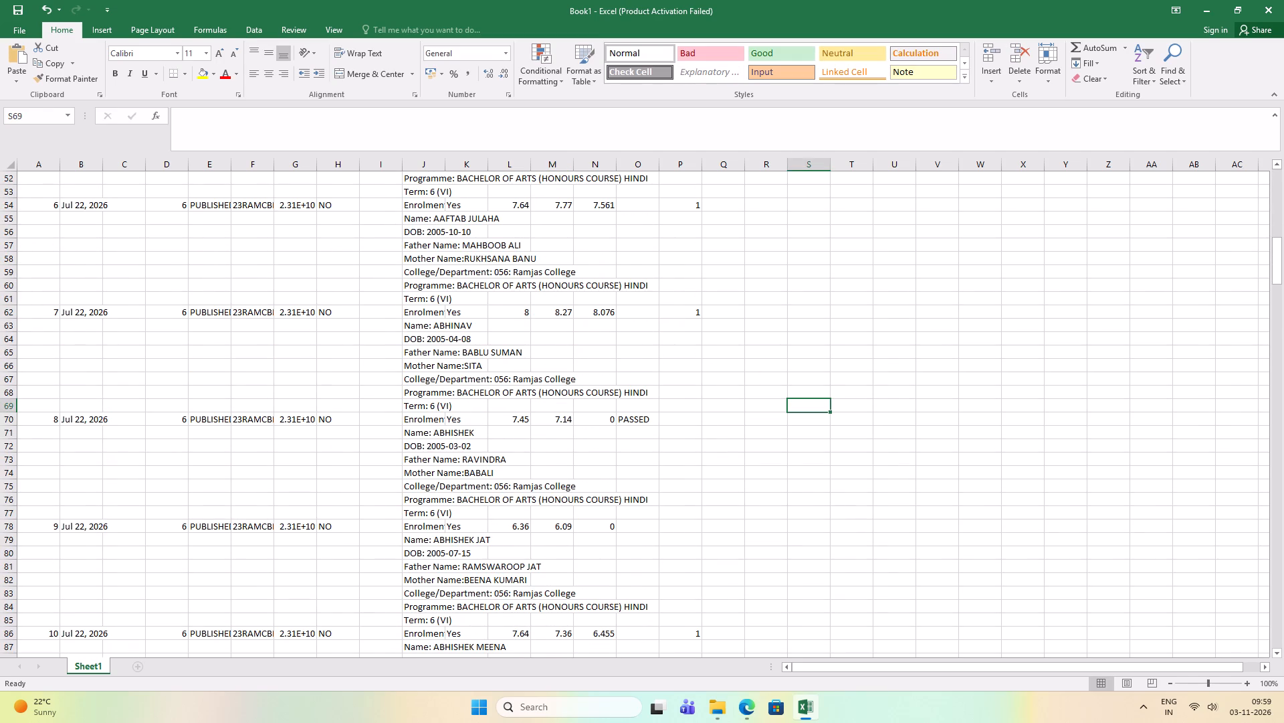
Widen column F, holding the Enrolment Number, slightly.
{"action": "scroll", "coordinate": [623, 397], "scroll_direction": "up", "scroll_amount": 20}
{"action": "scroll", "coordinate": [623, 397], "scroll_direction": "up", "scroll_amount": 5}
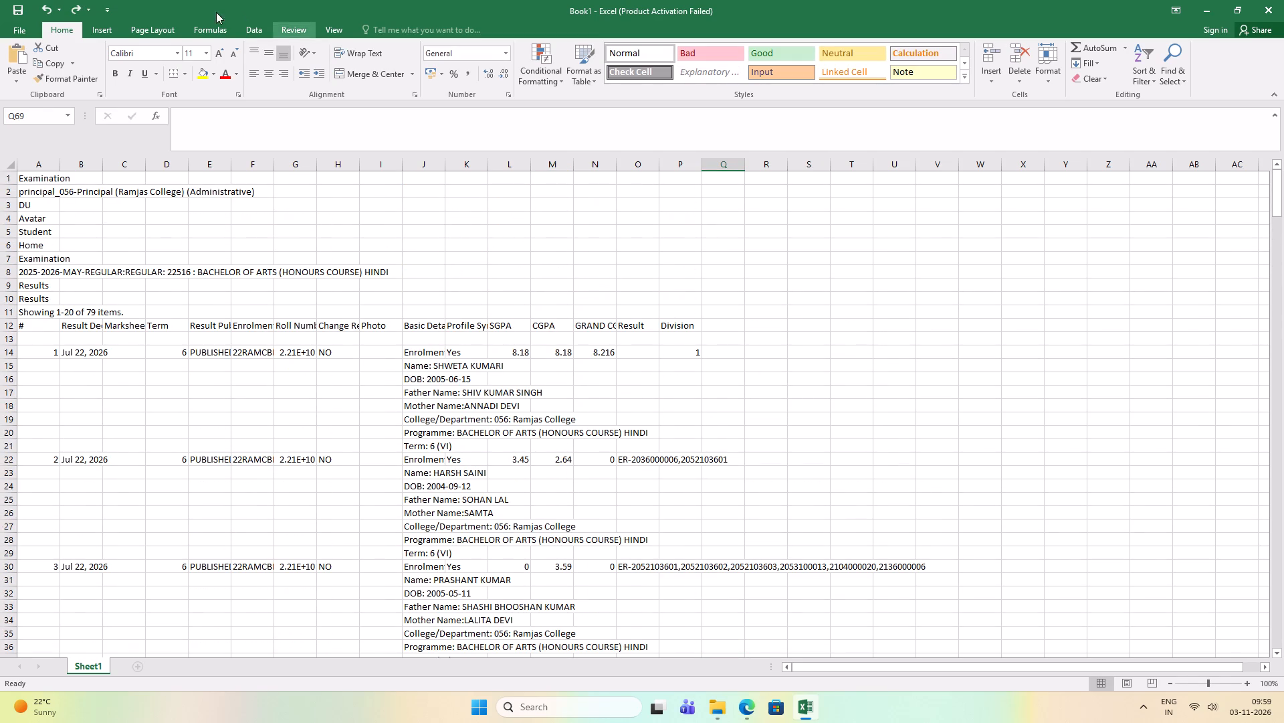
{"action": "left_click", "coordinate": [290, 165]}
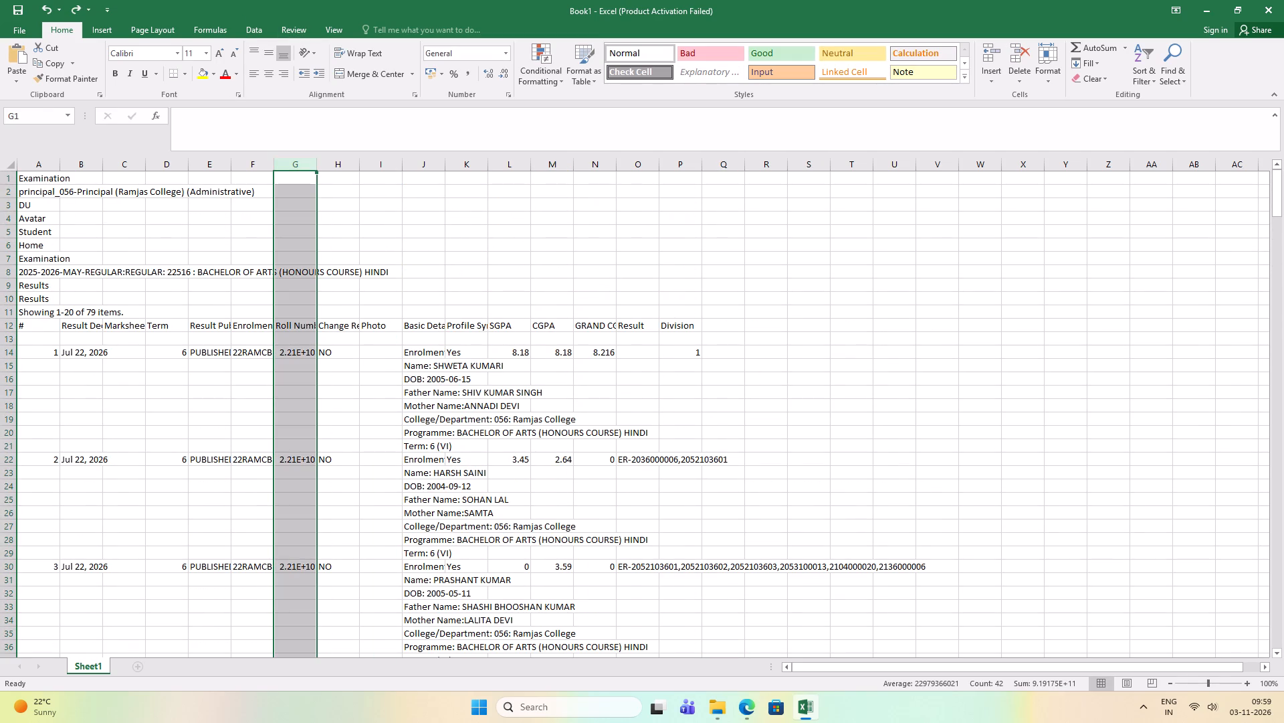
{"action": "left_click", "coordinate": [253, 342]}
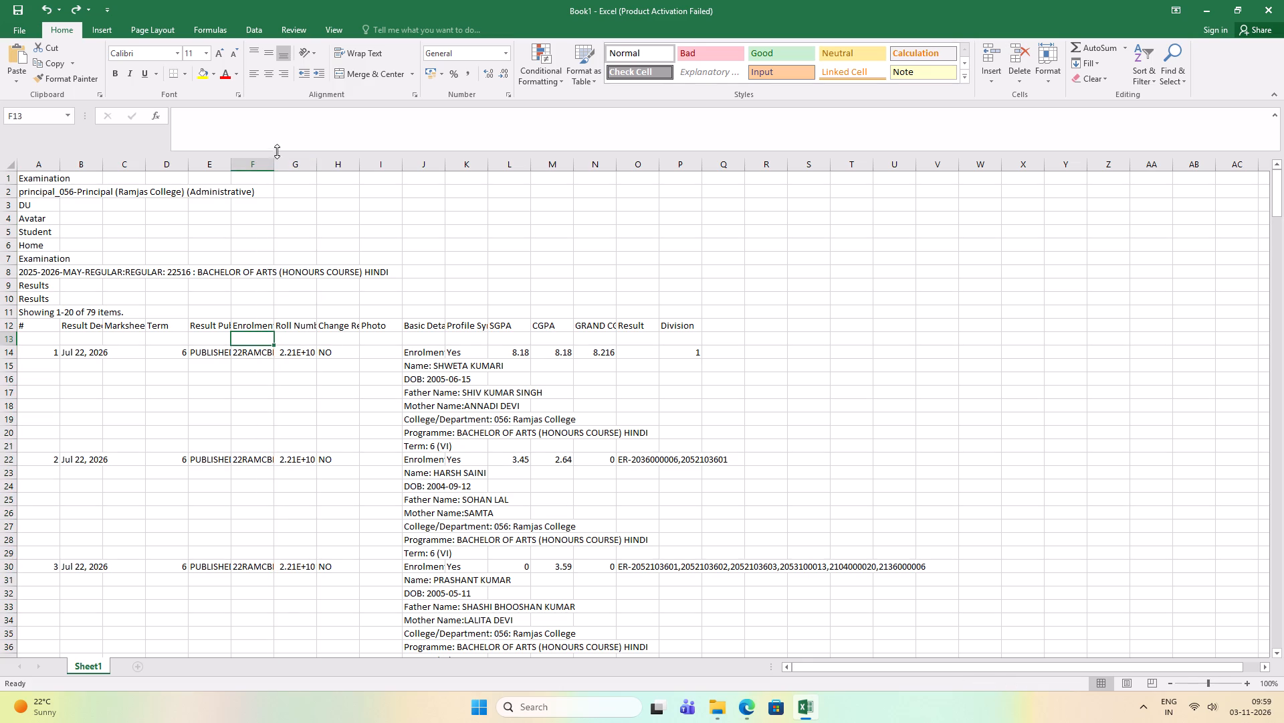
{"action": "left_click_drag", "start_coordinate": [273, 163], "coordinate": [284, 168]}
Delete columns B to E, covering Result Declaration Date, Marksheet URL, Term and Result Publish Status.
{"action": "left_click_drag", "start_coordinate": [85, 167], "coordinate": [122, 169]}
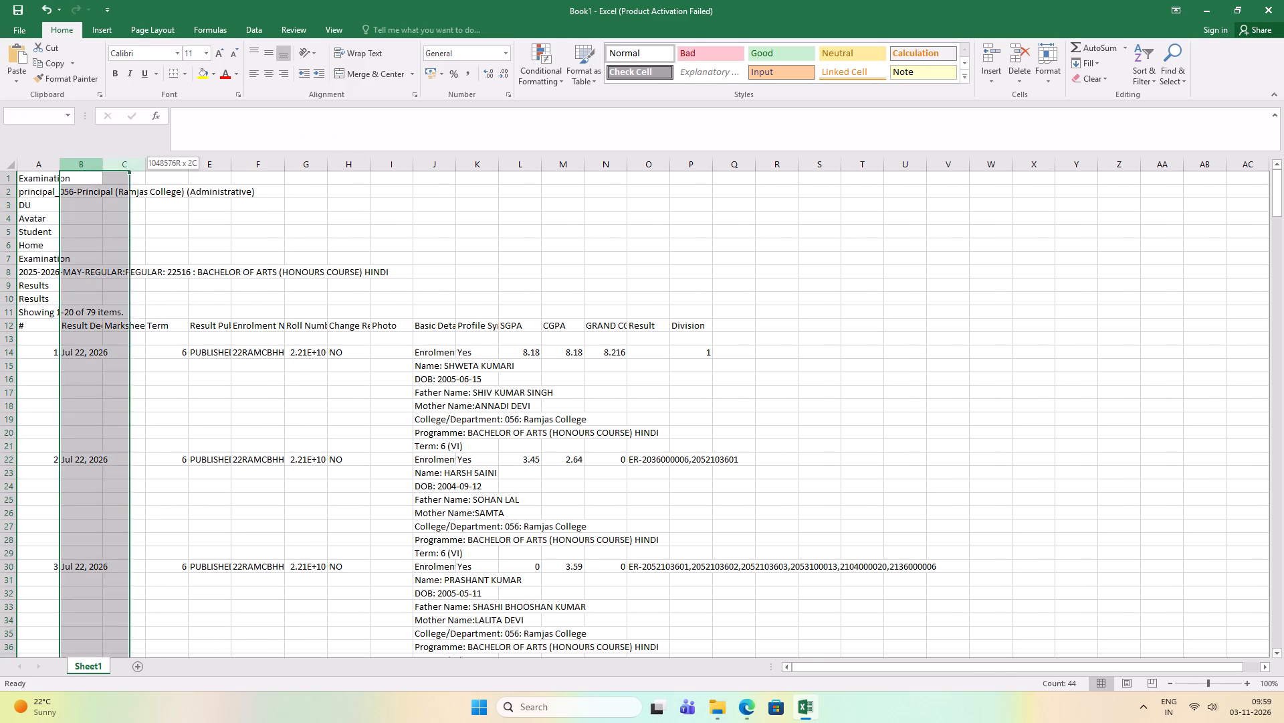
{"action": "left_click_drag", "start_coordinate": [122, 169], "coordinate": [201, 171]}
{"action": "right_click", "coordinate": [195, 167]}
{"action": "left_click", "coordinate": [249, 273]}
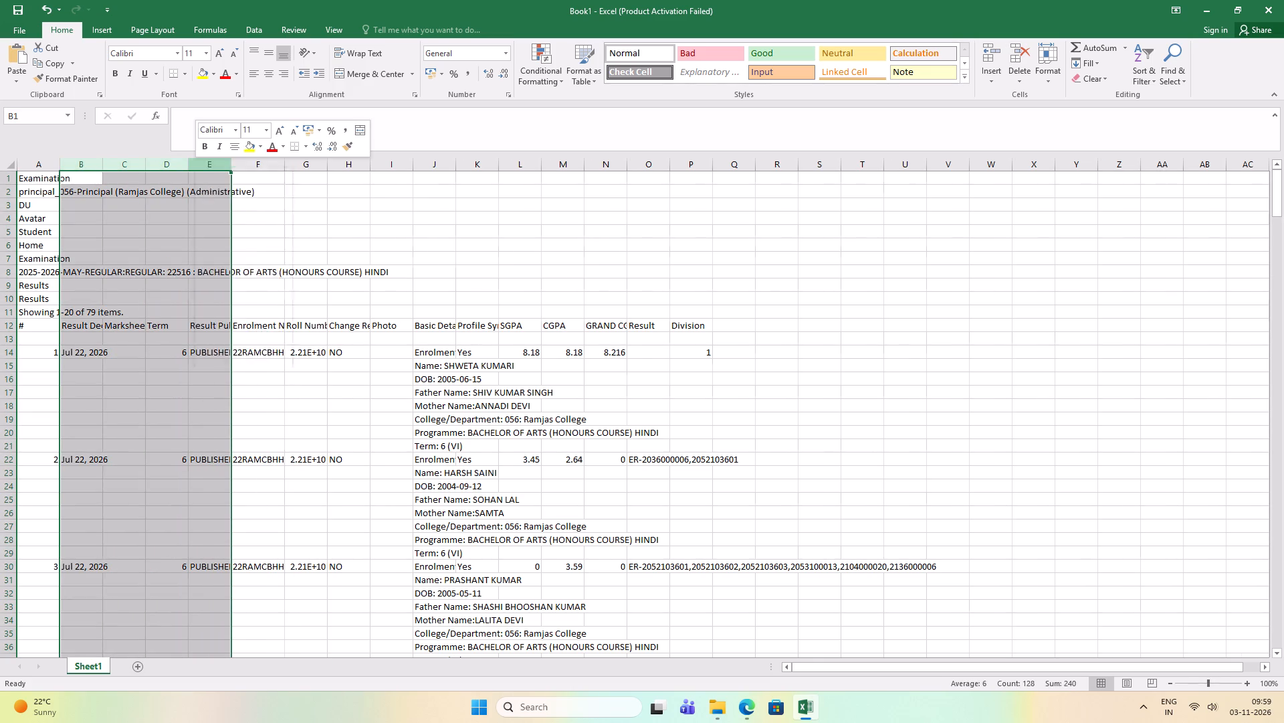
{"action": "left_click", "coordinate": [215, 255]}
Copy the Basic Details column F over column D, Change Received From Student, and widen column D.
{"action": "left_click", "coordinate": [265, 163]}
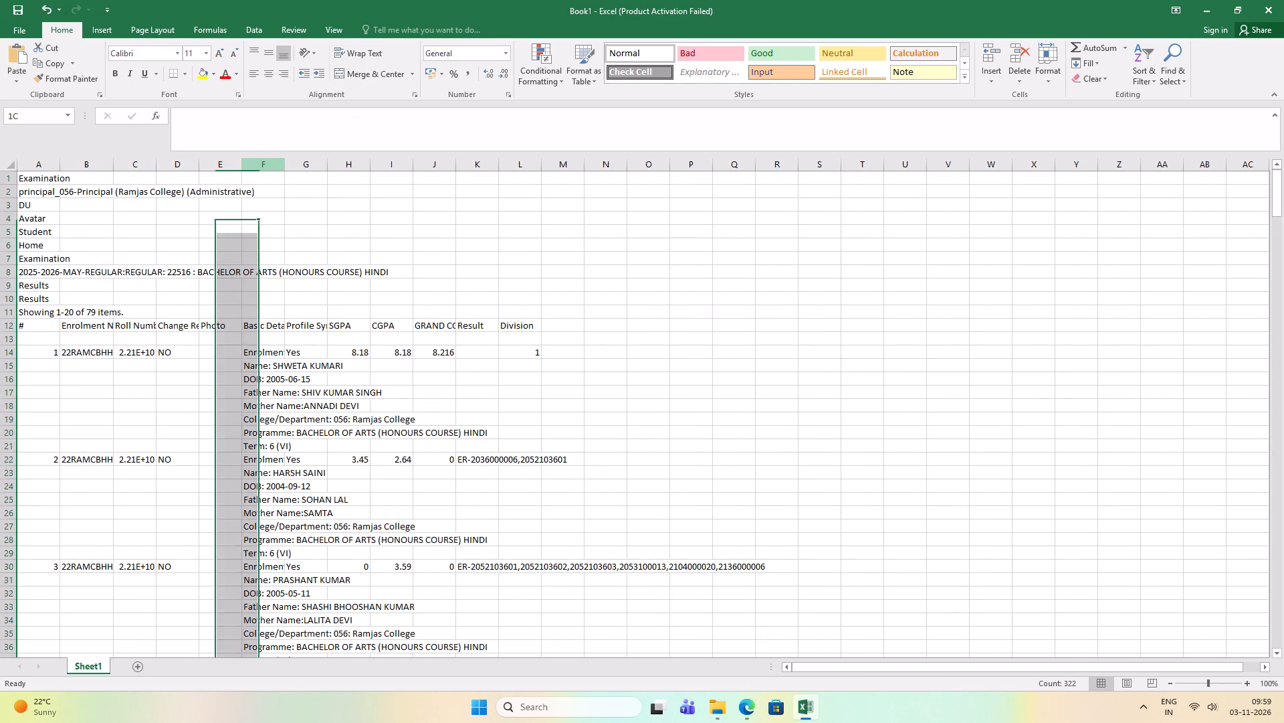
{"action": "key", "text": "ctrl+c"}
{"action": "left_click", "coordinate": [179, 170]}
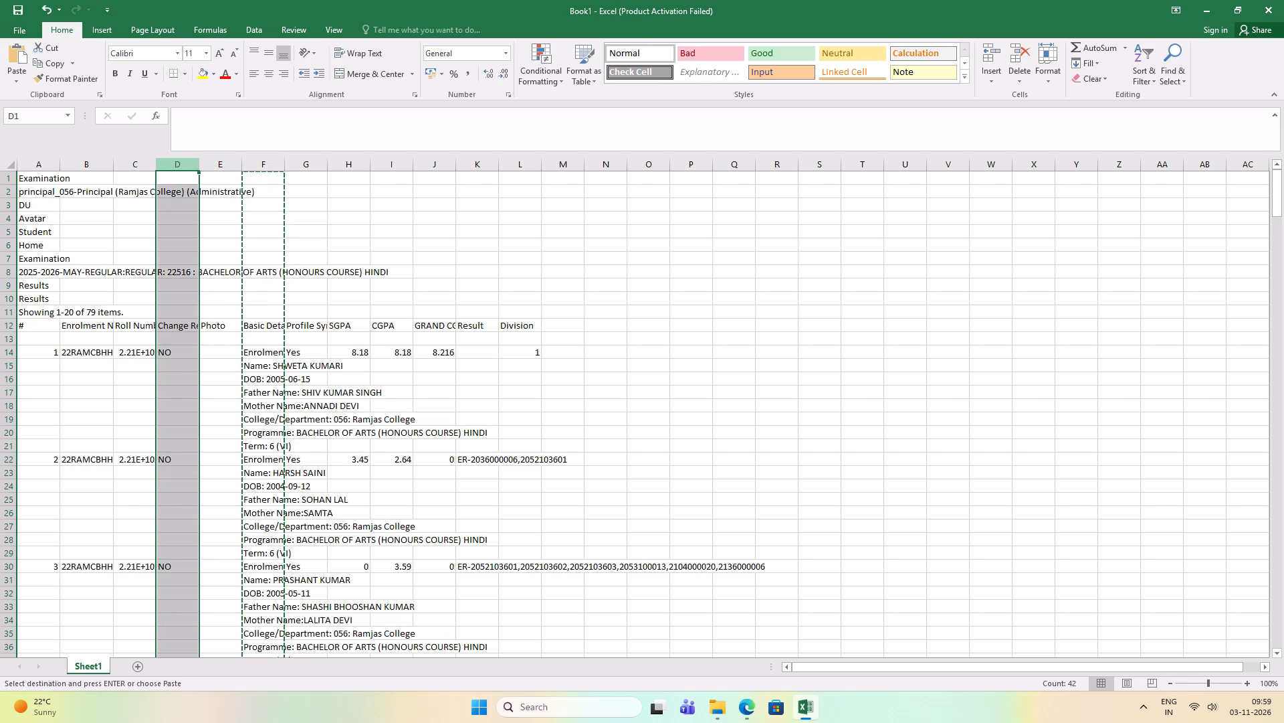
{"action": "key", "text": "ctrl+v"}
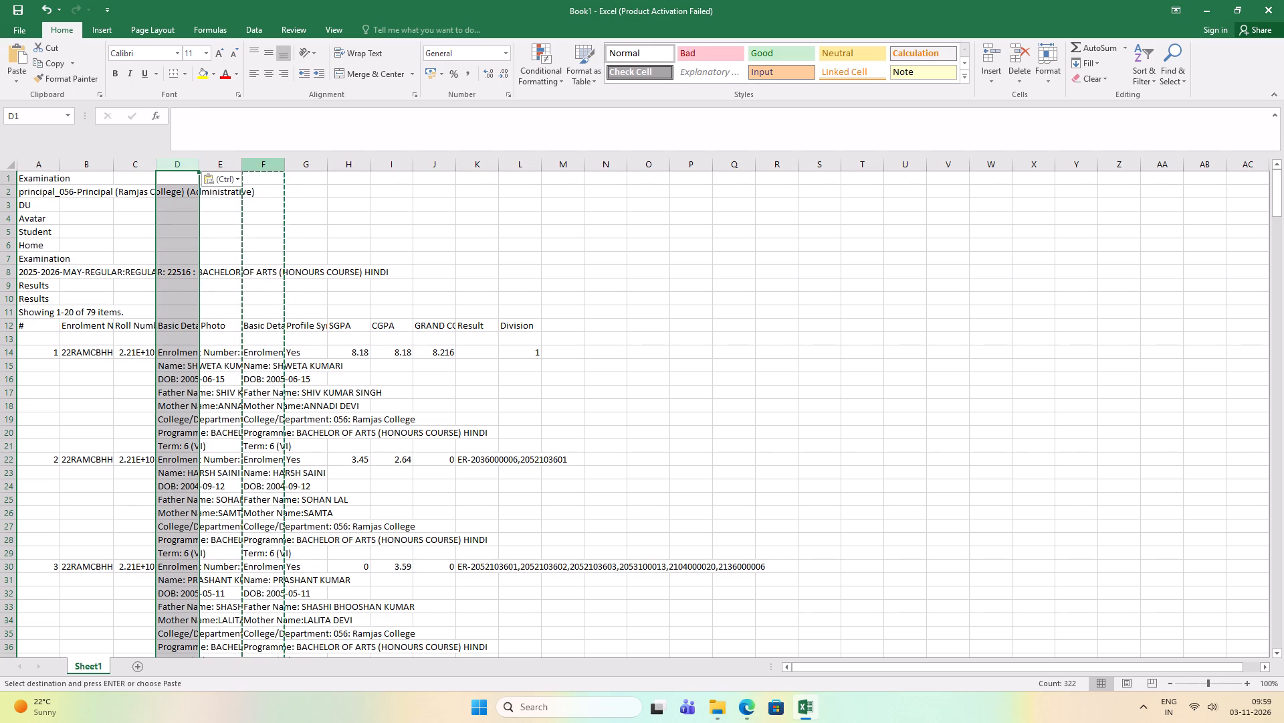
{"action": "left_click", "coordinate": [262, 169]}
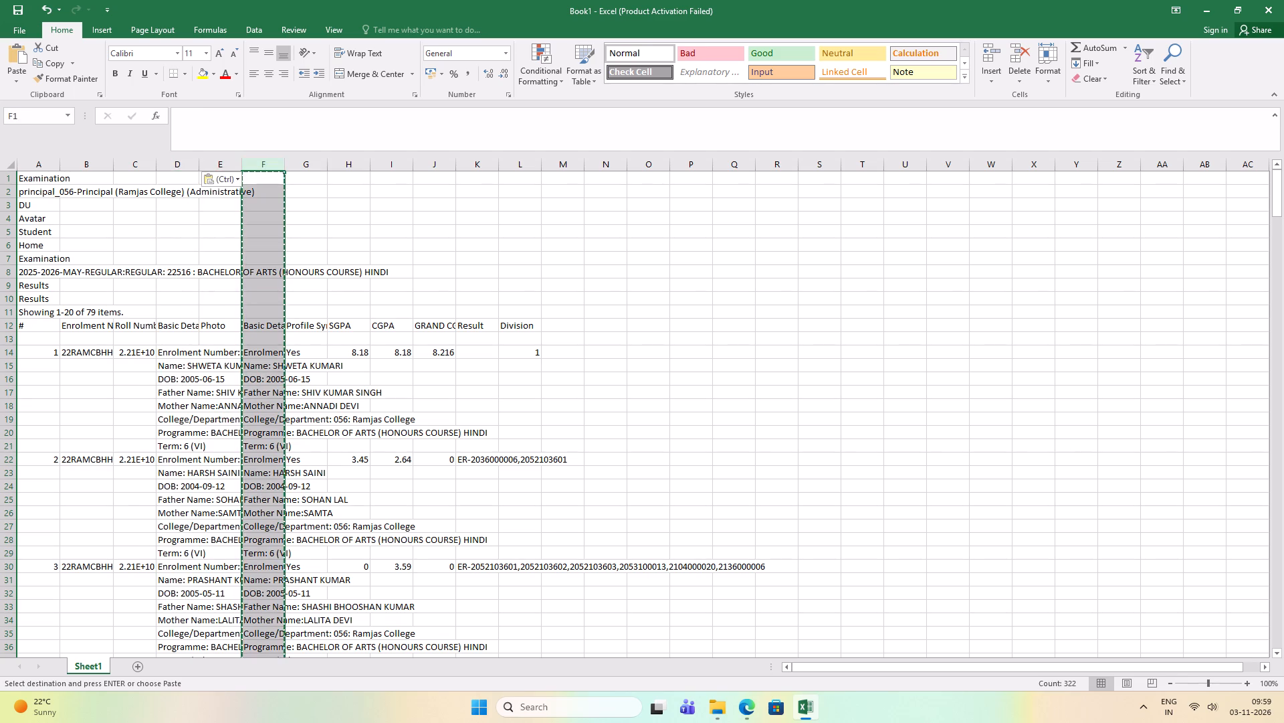
{"action": "left_click_drag", "start_coordinate": [198, 165], "coordinate": [227, 167]}
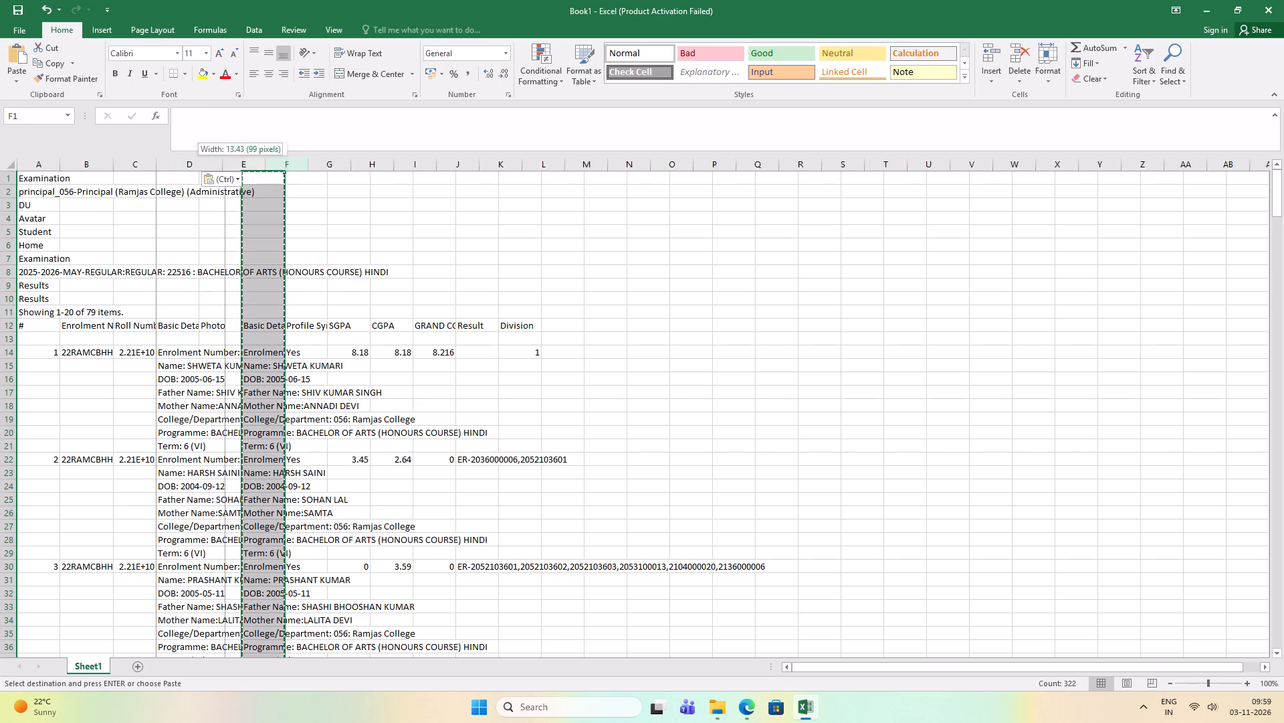
{"action": "left_click_drag", "start_coordinate": [227, 167], "coordinate": [239, 167]}
Copy the Basic Details column F over the Photo column E and widen column E.
{"action": "left_click", "coordinate": [296, 163]}
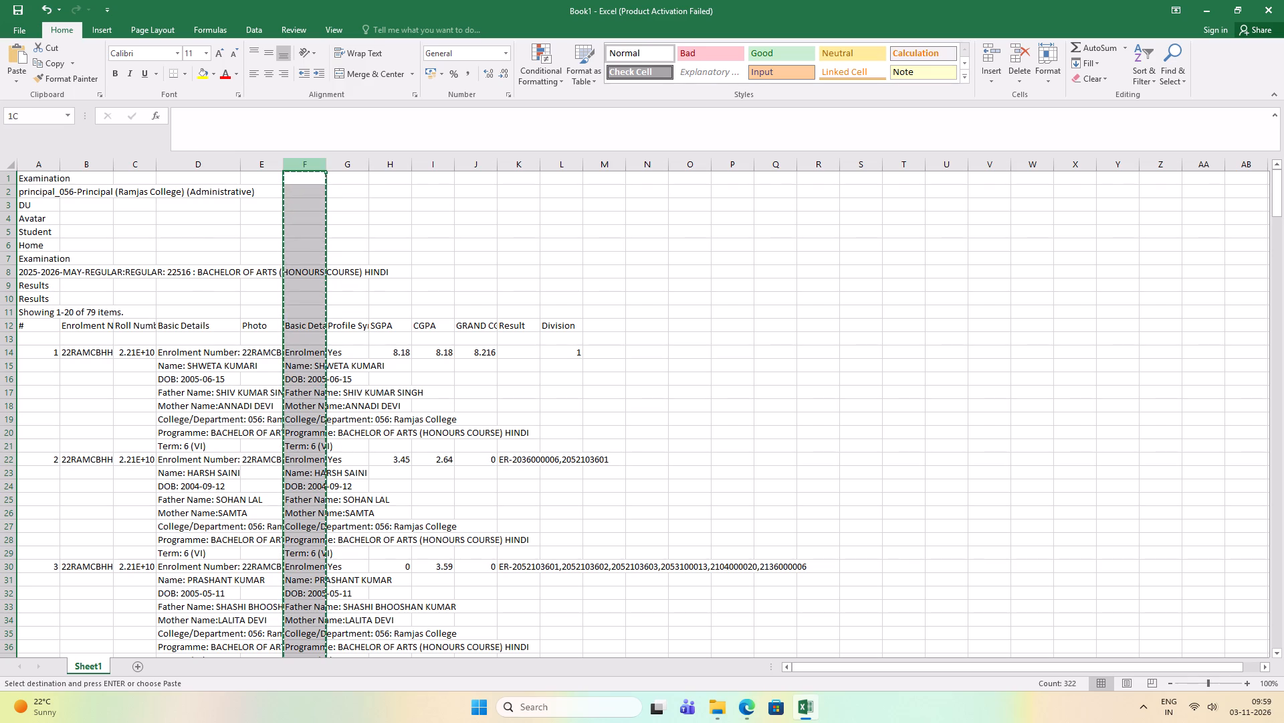
{"action": "key", "text": "ctrl+c"}
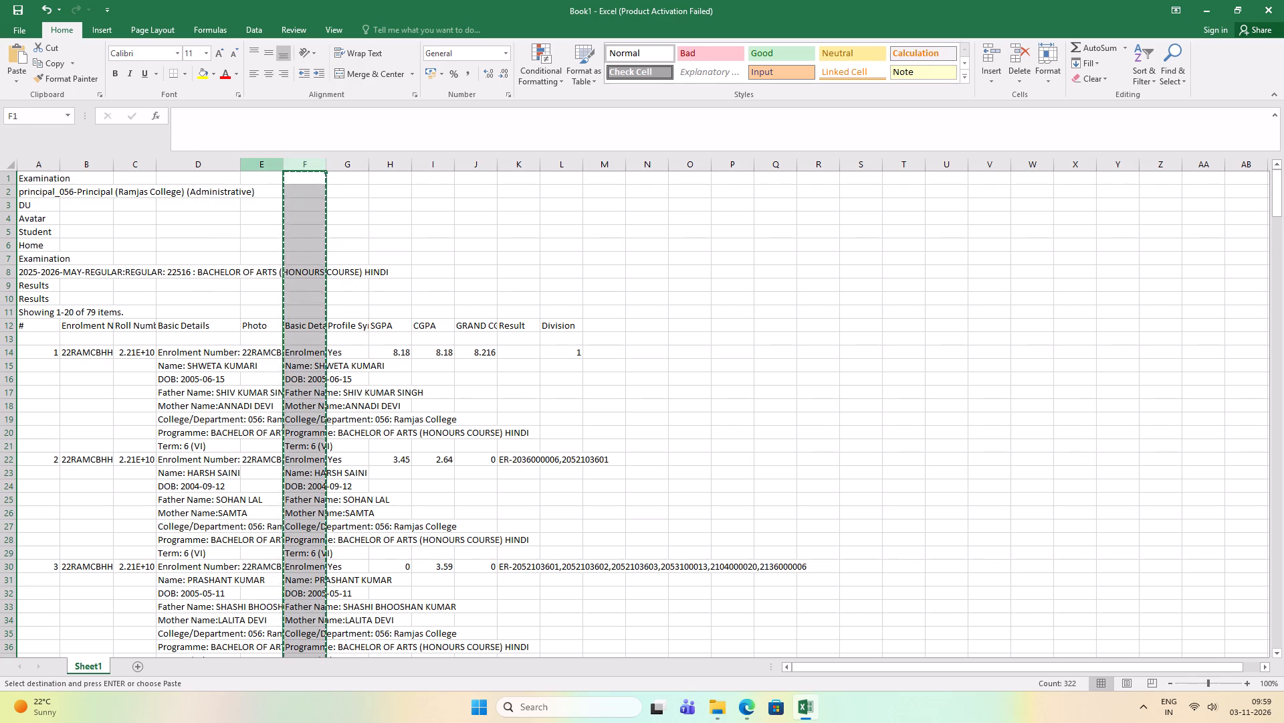
{"action": "left_click", "coordinate": [256, 165]}
{"action": "key", "text": "ctrl+v"}
{"action": "left_click_drag", "start_coordinate": [284, 160], "coordinate": [329, 163]}
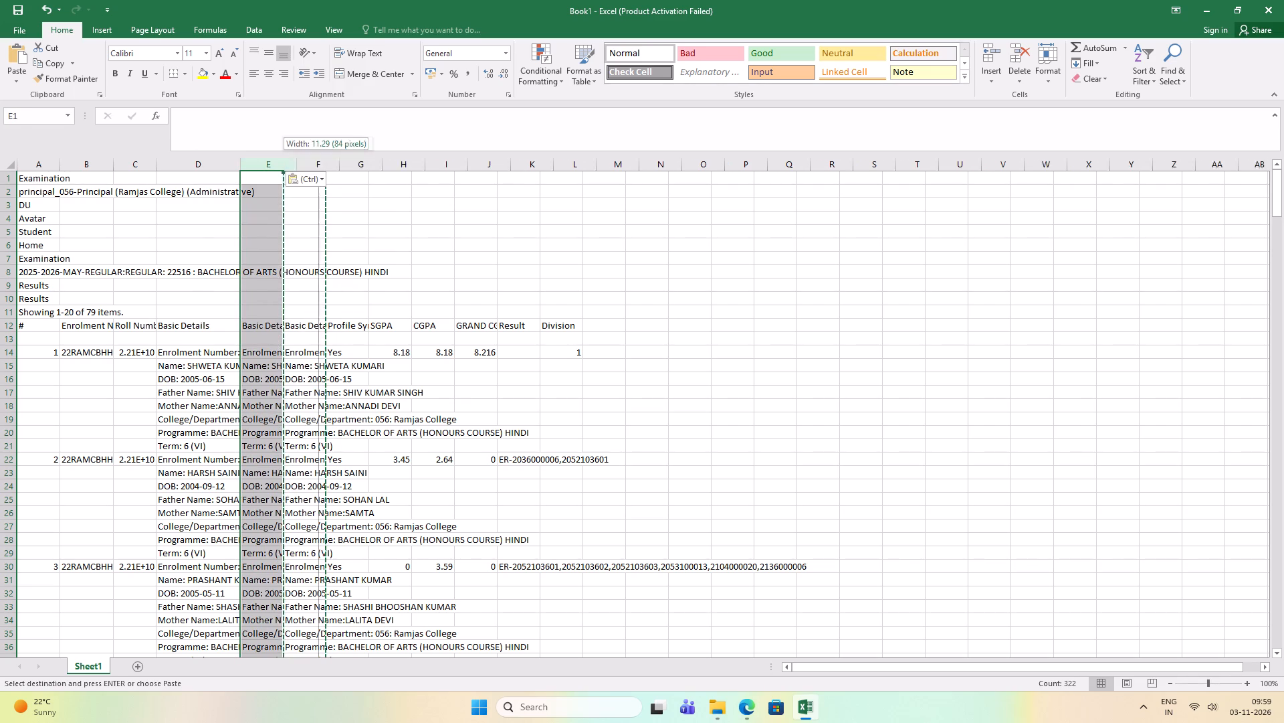
{"action": "left_click_drag", "start_coordinate": [329, 163], "coordinate": [361, 166]}
Delete blank cell D3 with cells shifted up so each student's name lines up with the enrolment number row.
{"action": "left_click", "coordinate": [221, 207]}
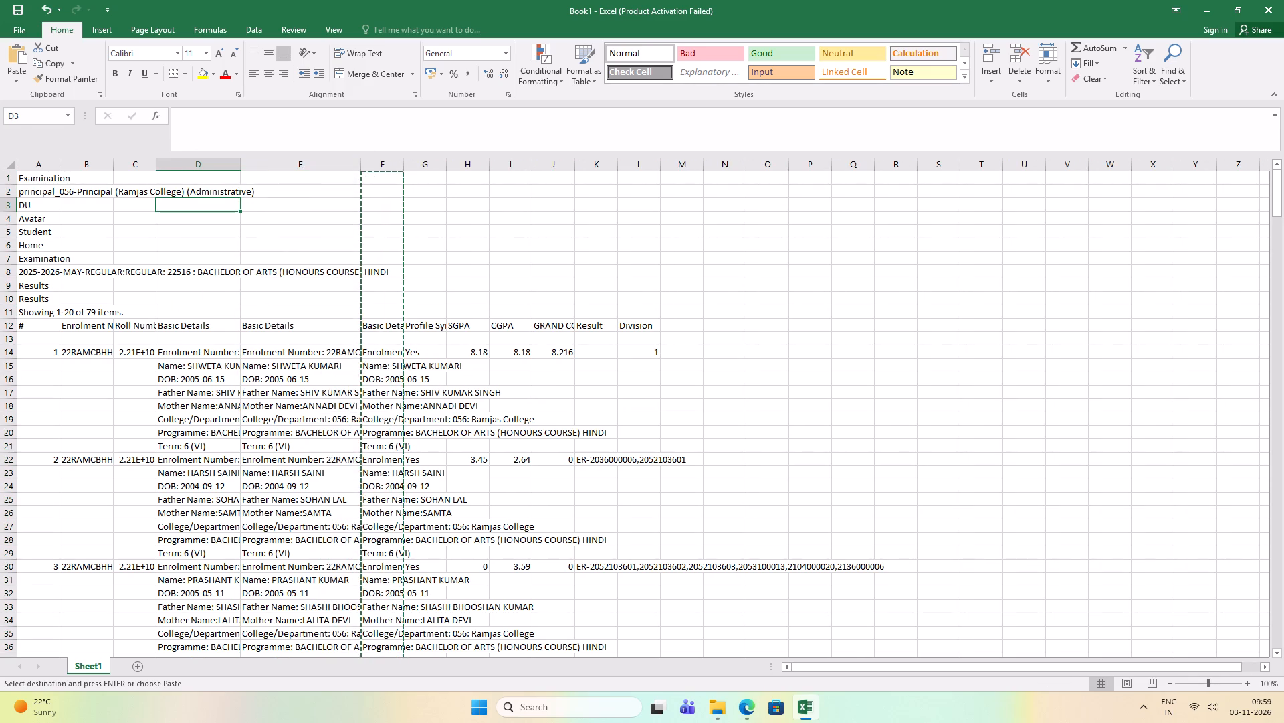
{"action": "right_click", "coordinate": [219, 206]}
{"action": "left_click", "coordinate": [263, 327]}
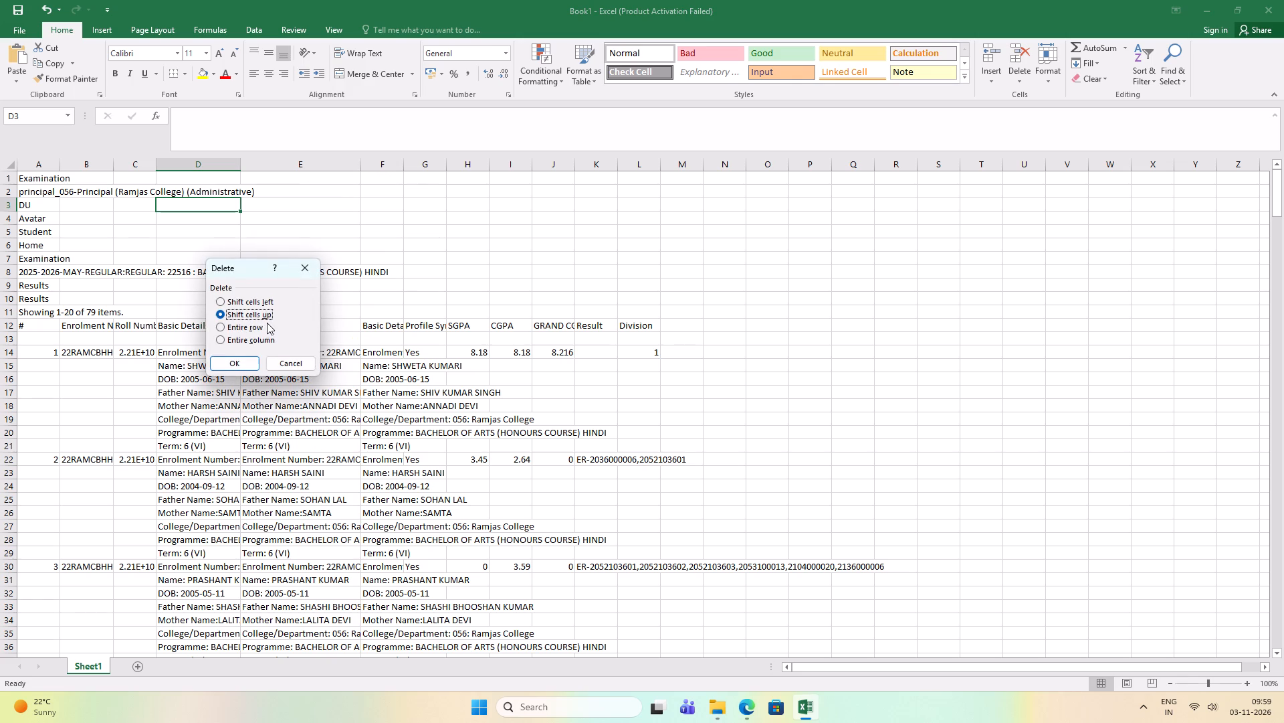
{"action": "left_click", "coordinate": [248, 366]}
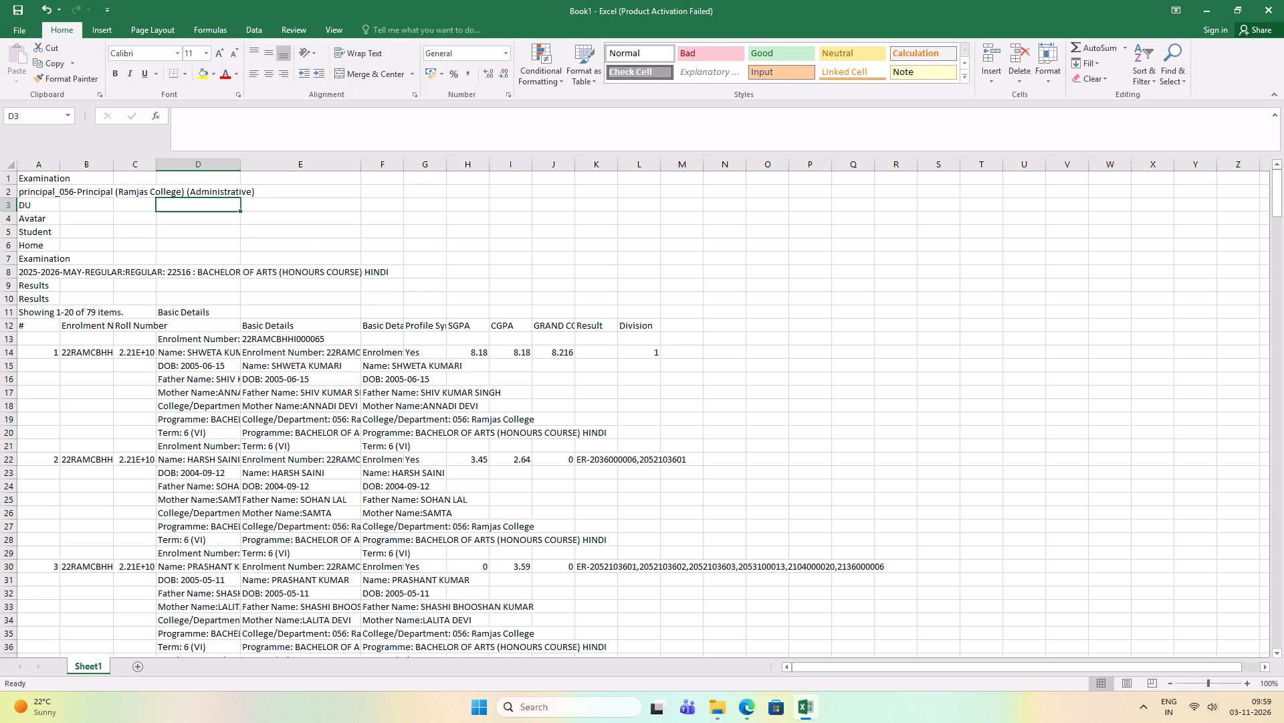
Delete blank cells E3:E4 with cells shifted up so each date of birth lines up with the enrolment number row.
{"action": "left_click_drag", "start_coordinate": [308, 208], "coordinate": [308, 218]}
{"action": "right_click", "coordinate": [309, 214]}
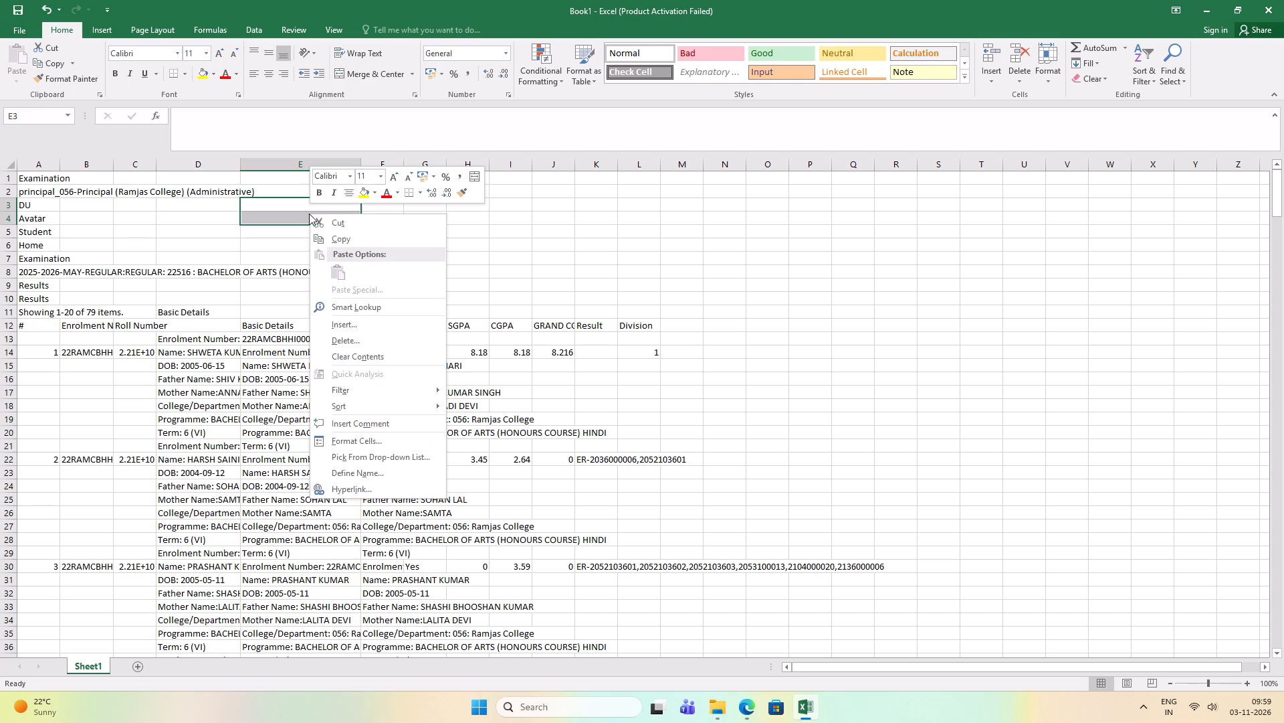
{"action": "left_click", "coordinate": [344, 341]}
{"action": "left_click", "coordinate": [324, 372]}
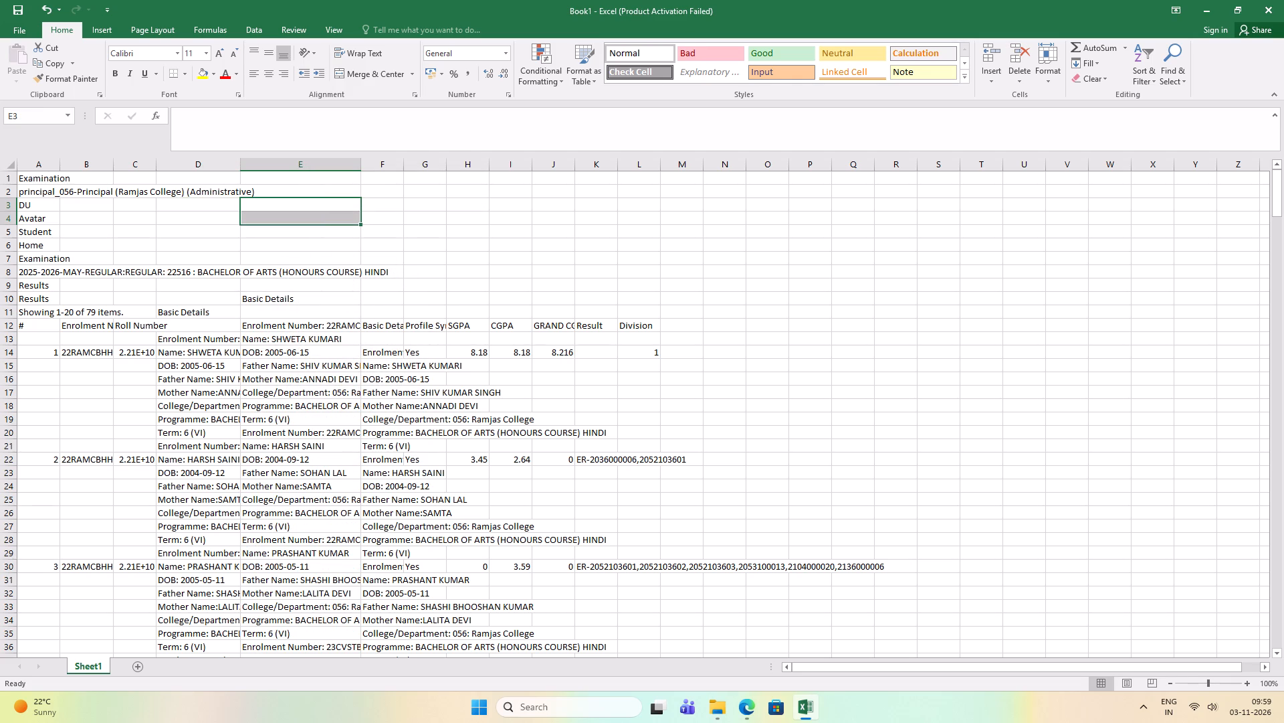
Delete blank cell E5 with cells shifted up so each father's name lines up with the enrolment number row.
{"action": "right_click", "coordinate": [272, 216]}
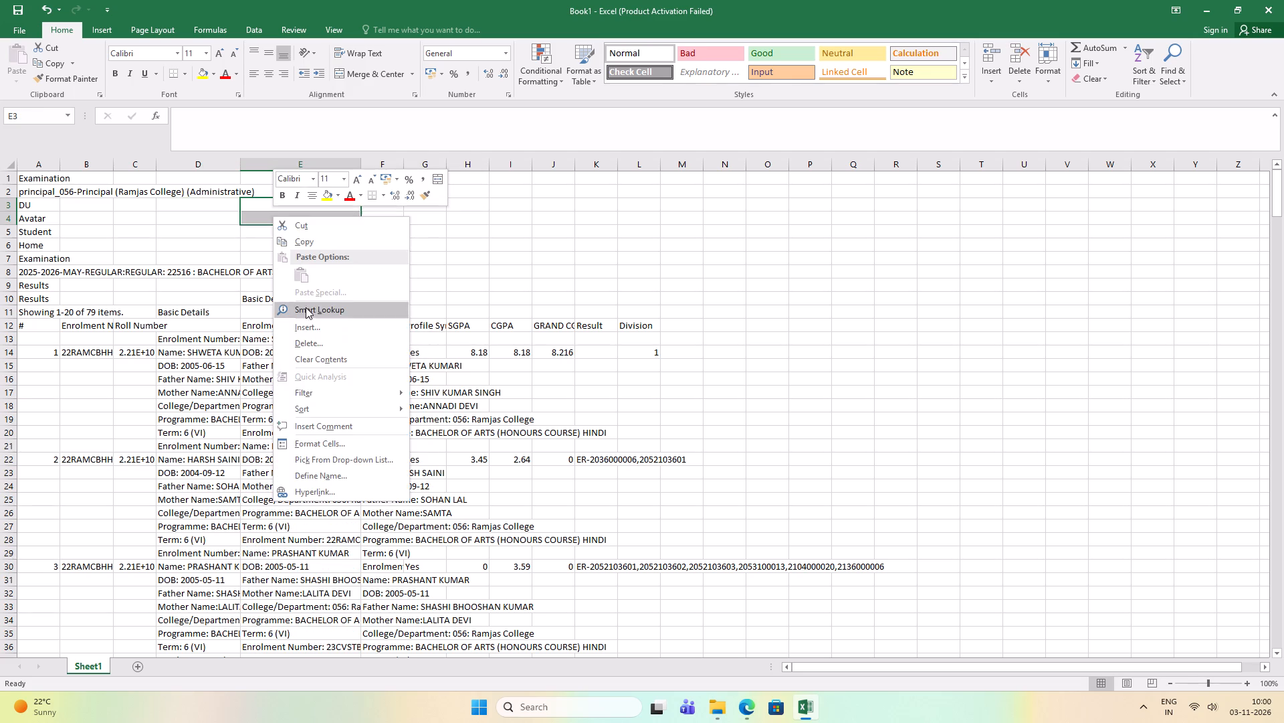
{"action": "left_click", "coordinate": [262, 243]}
{"action": "right_click", "coordinate": [298, 237]}
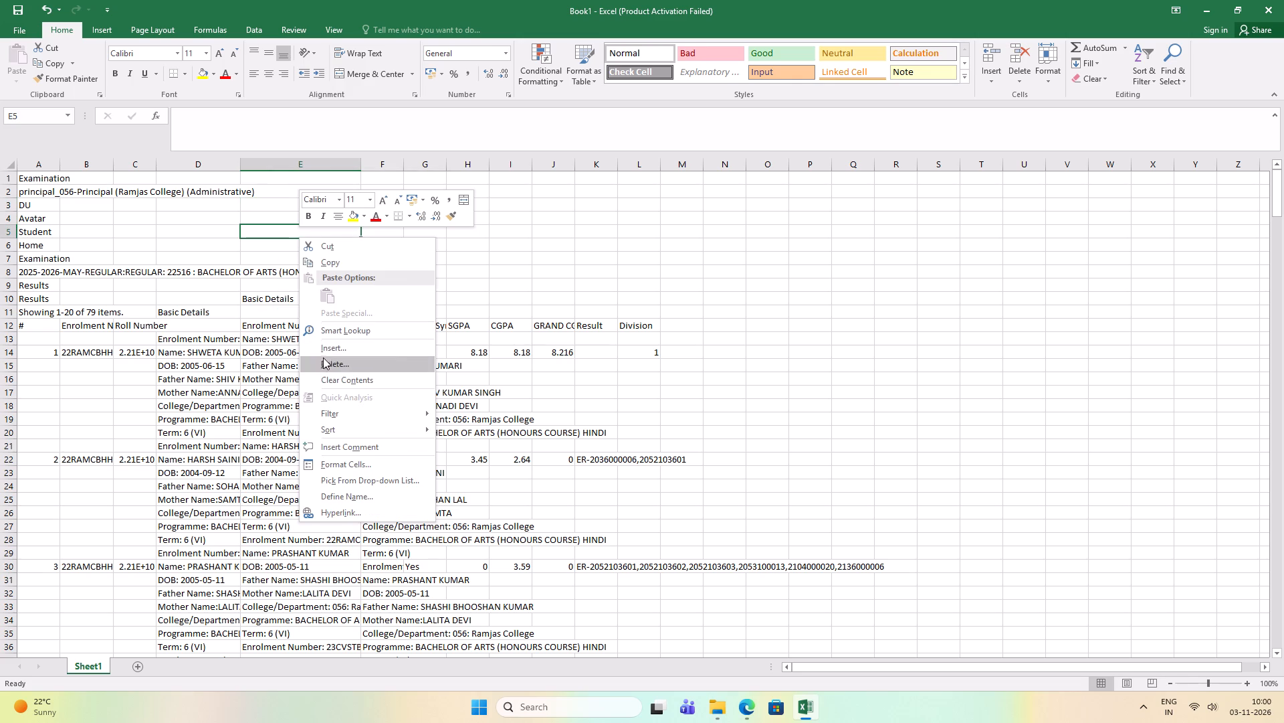
{"action": "left_click", "coordinate": [324, 358]}
{"action": "left_click", "coordinate": [307, 390]}
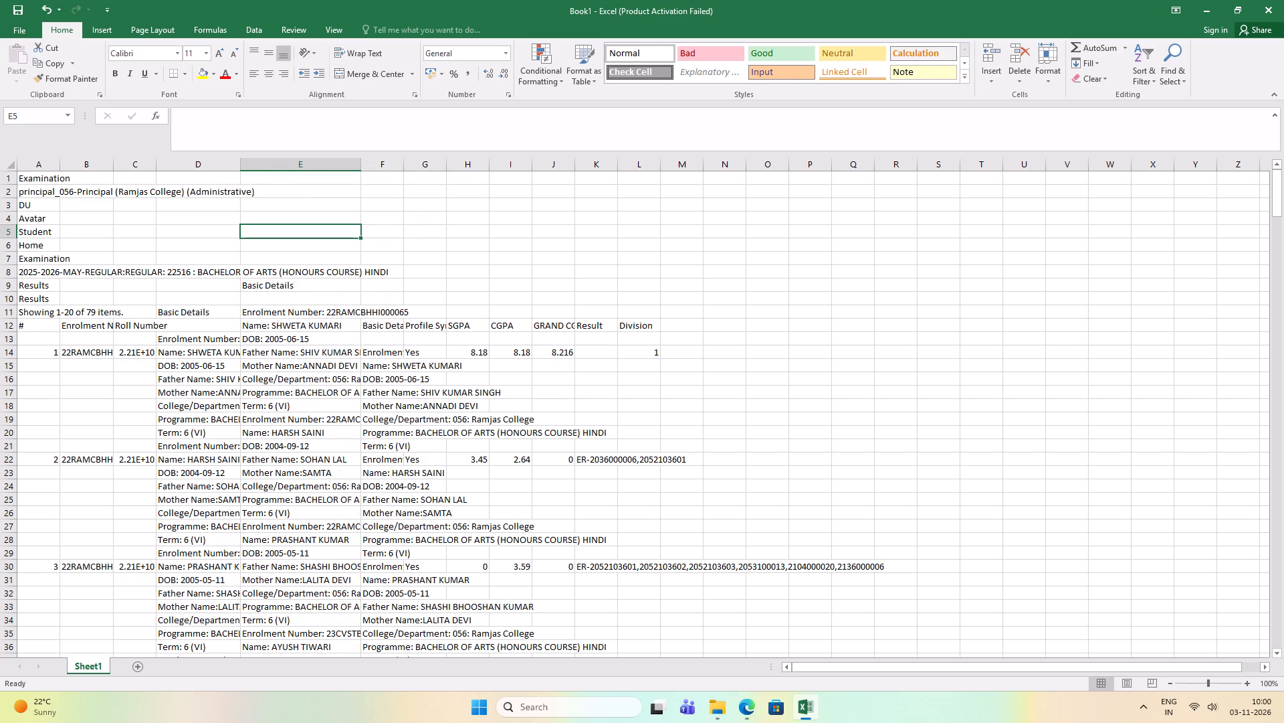
Select the blank cells in Roll Number column C with Go To Special and delete their entire sheet rows.
{"action": "left_click", "coordinate": [141, 157]}
{"action": "left_click", "coordinate": [147, 167]}
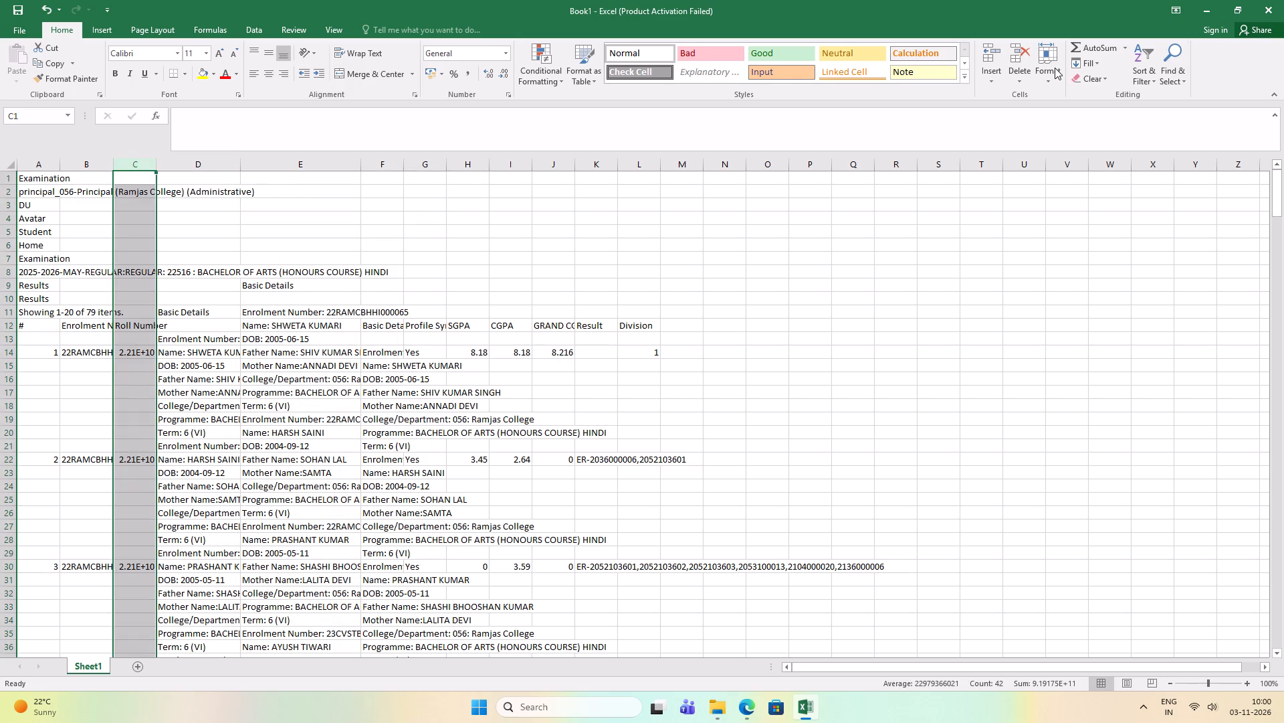
{"action": "left_click", "coordinate": [1178, 78]}
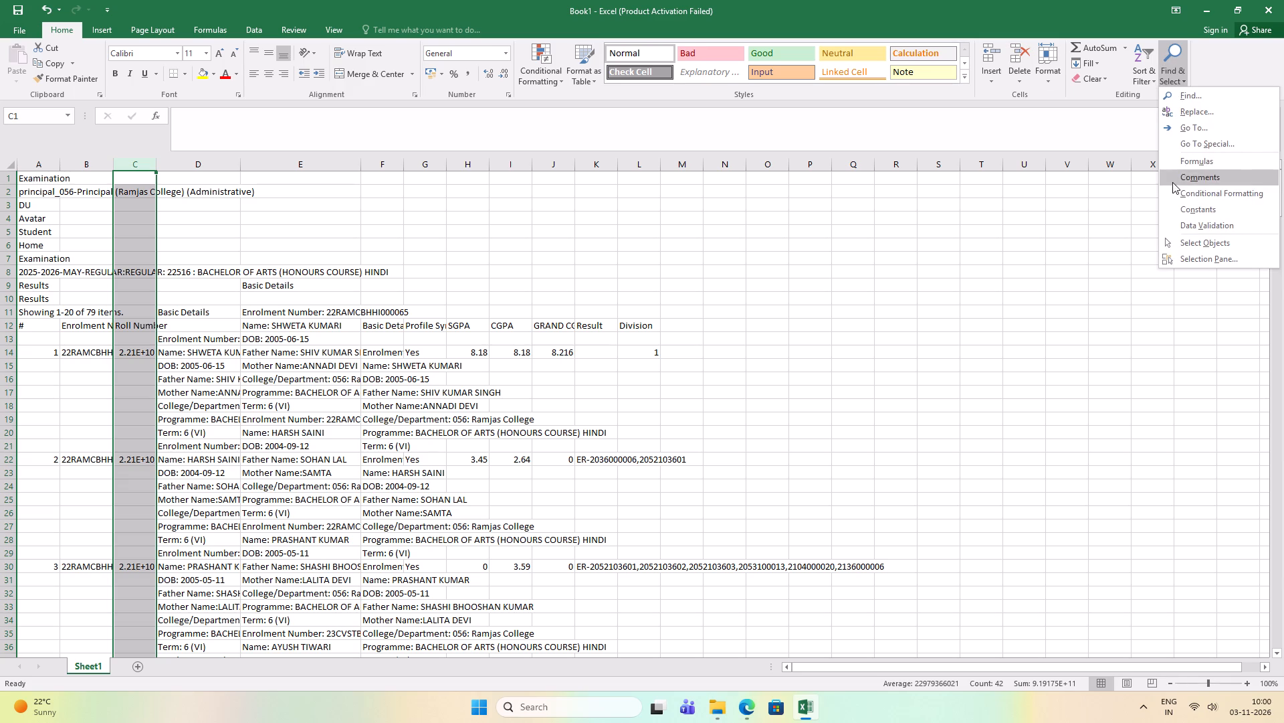
{"action": "left_click", "coordinate": [1183, 145]}
{"action": "left_click", "coordinate": [559, 358]}
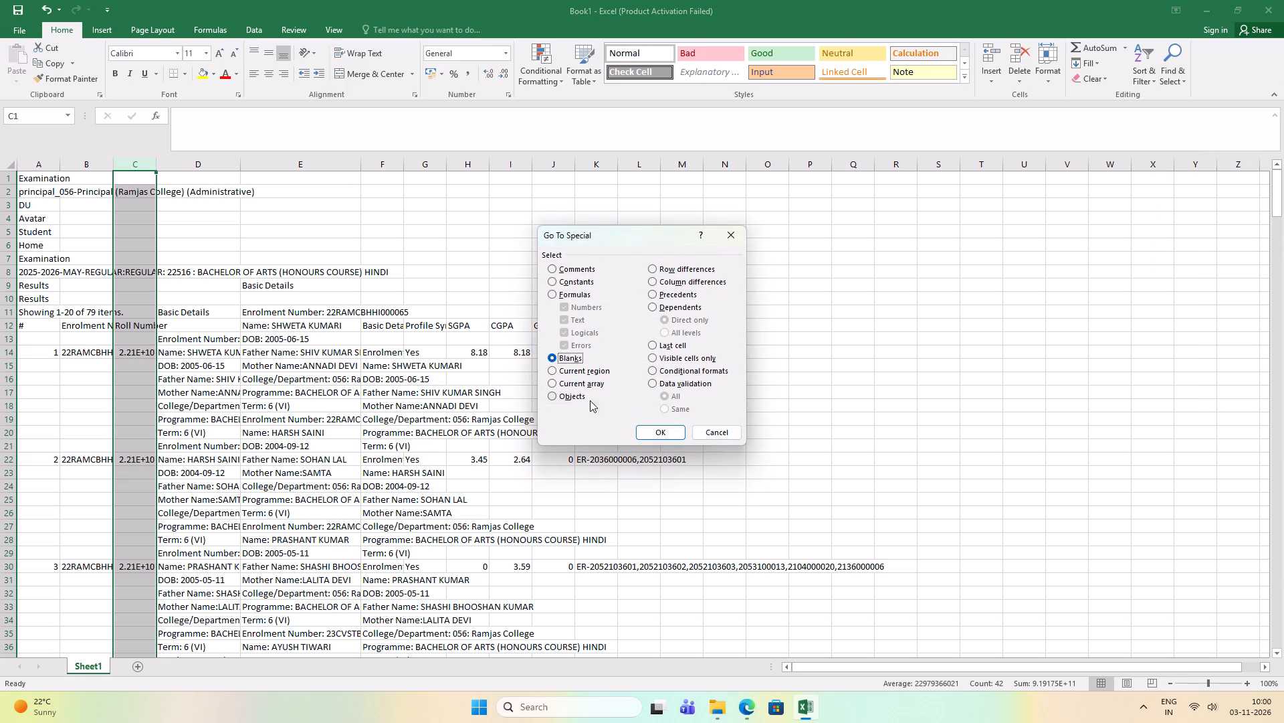
{"action": "left_click", "coordinate": [645, 432]}
{"action": "left_click", "coordinate": [1021, 80]}
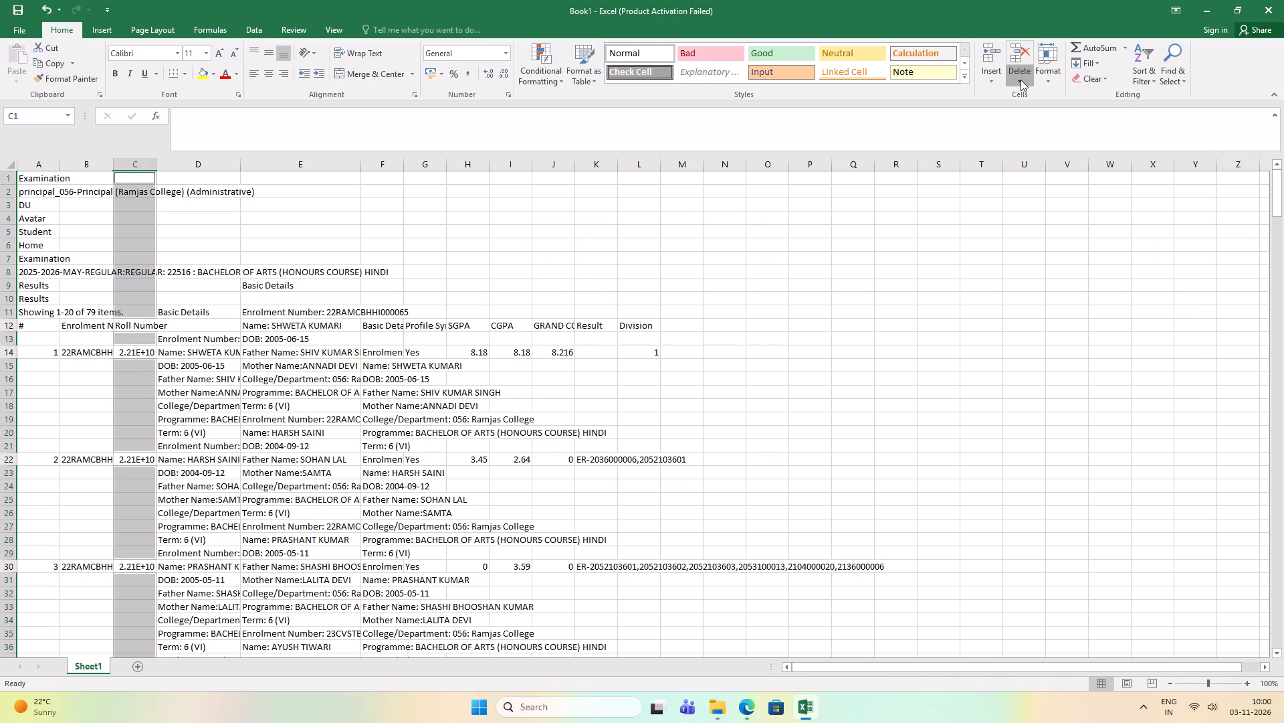
{"action": "left_click", "coordinate": [1029, 114]}
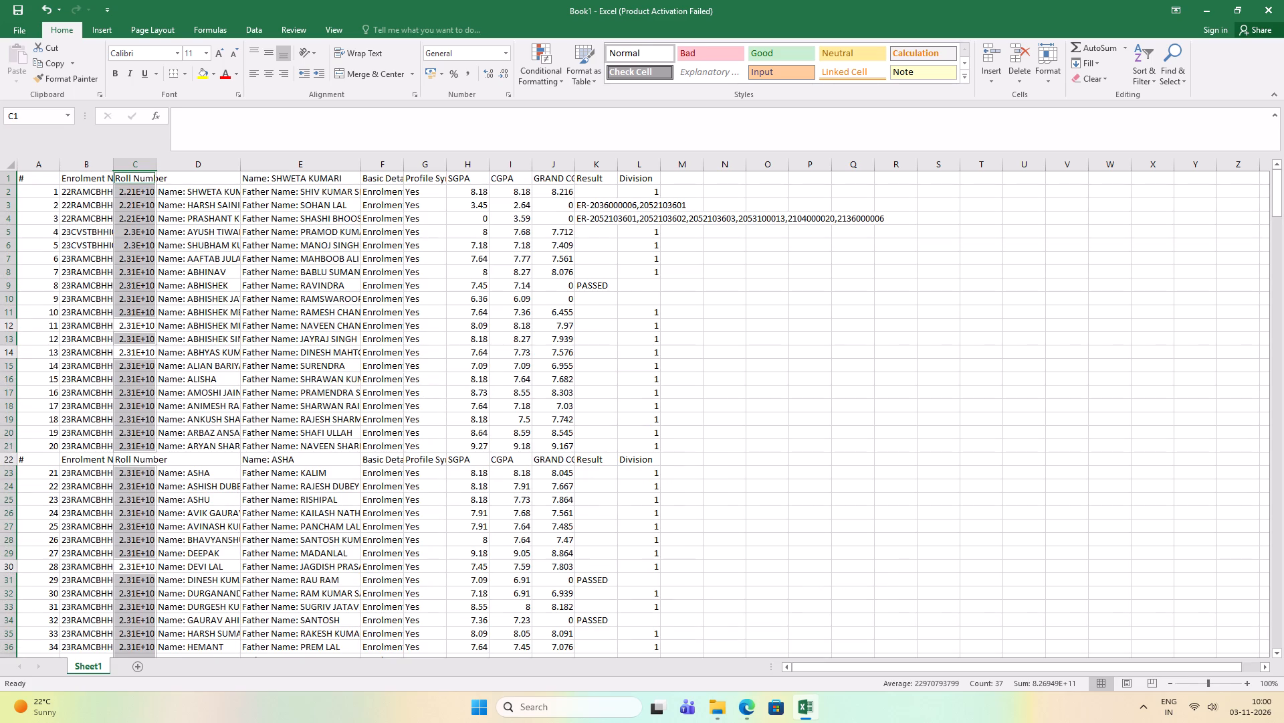
Widen Roll Number column C and student name column D so their contents show in full.
{"action": "left_click_drag", "start_coordinate": [156, 163], "coordinate": [217, 165]}
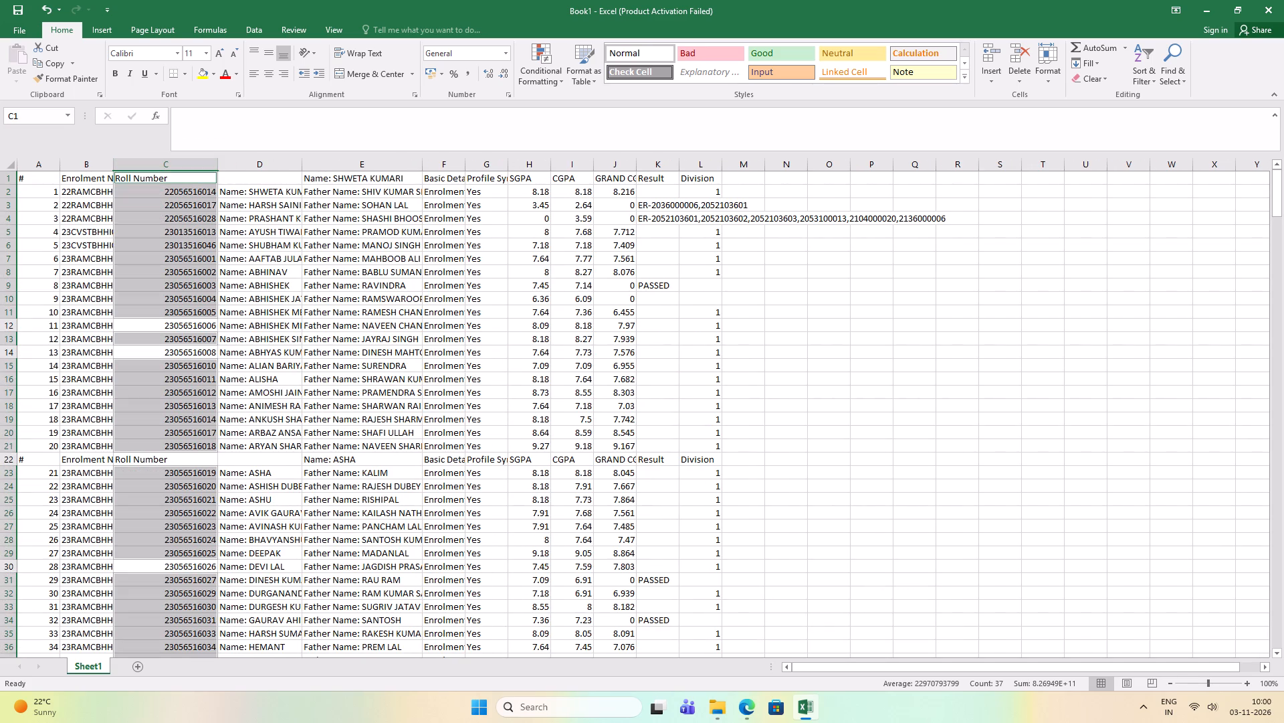
{"action": "left_click_drag", "start_coordinate": [302, 166], "coordinate": [310, 166]}
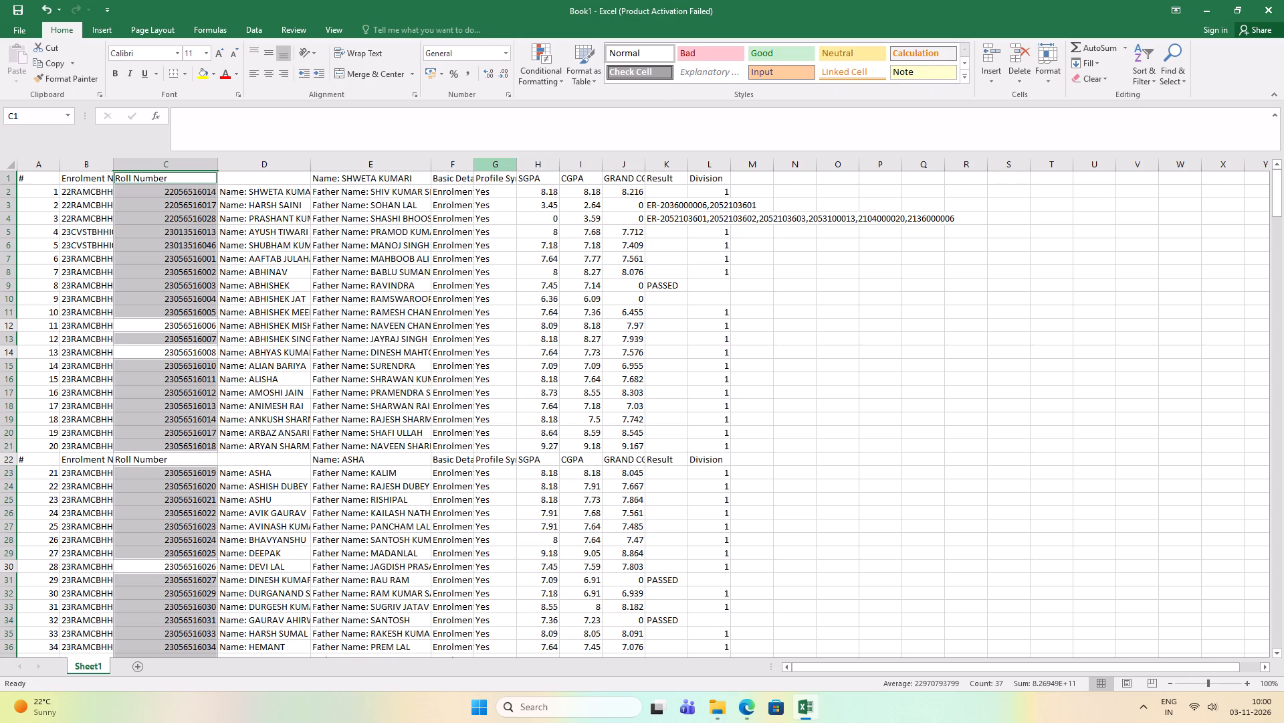
{"action": "left_click_drag", "start_coordinate": [217, 165], "coordinate": [230, 167]}
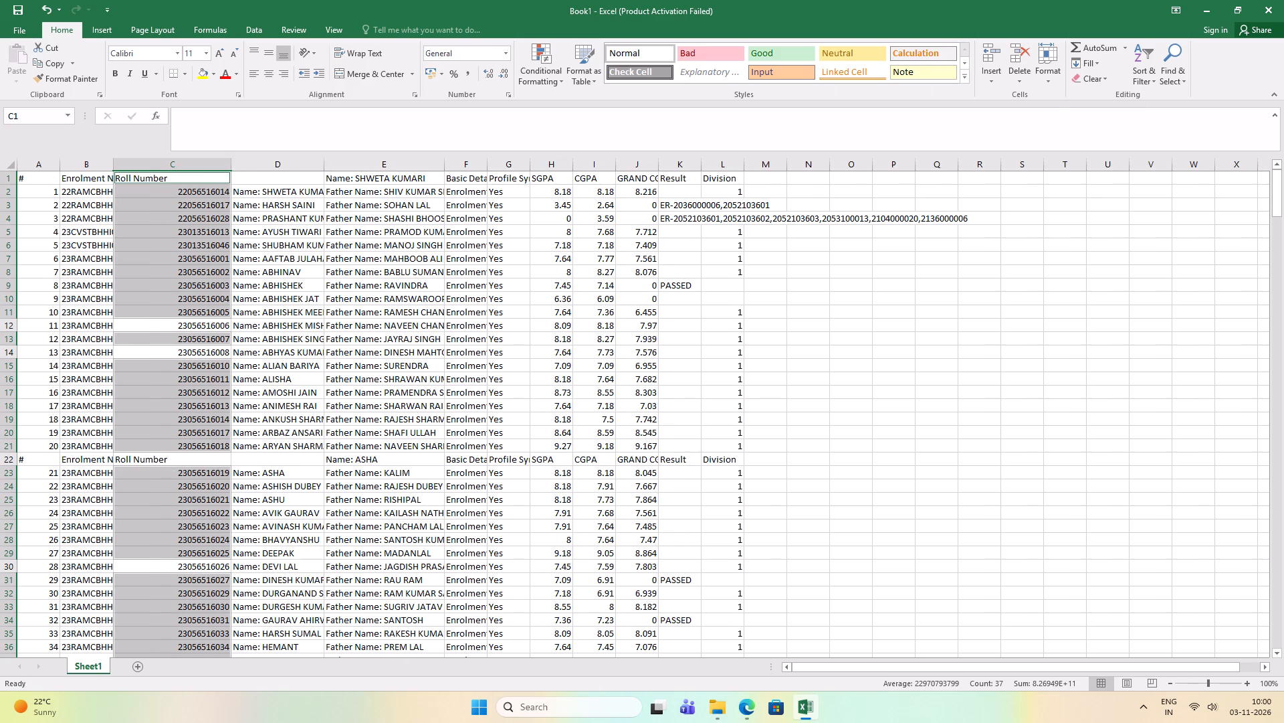
{"action": "left_click_drag", "start_coordinate": [326, 165], "coordinate": [355, 165]}
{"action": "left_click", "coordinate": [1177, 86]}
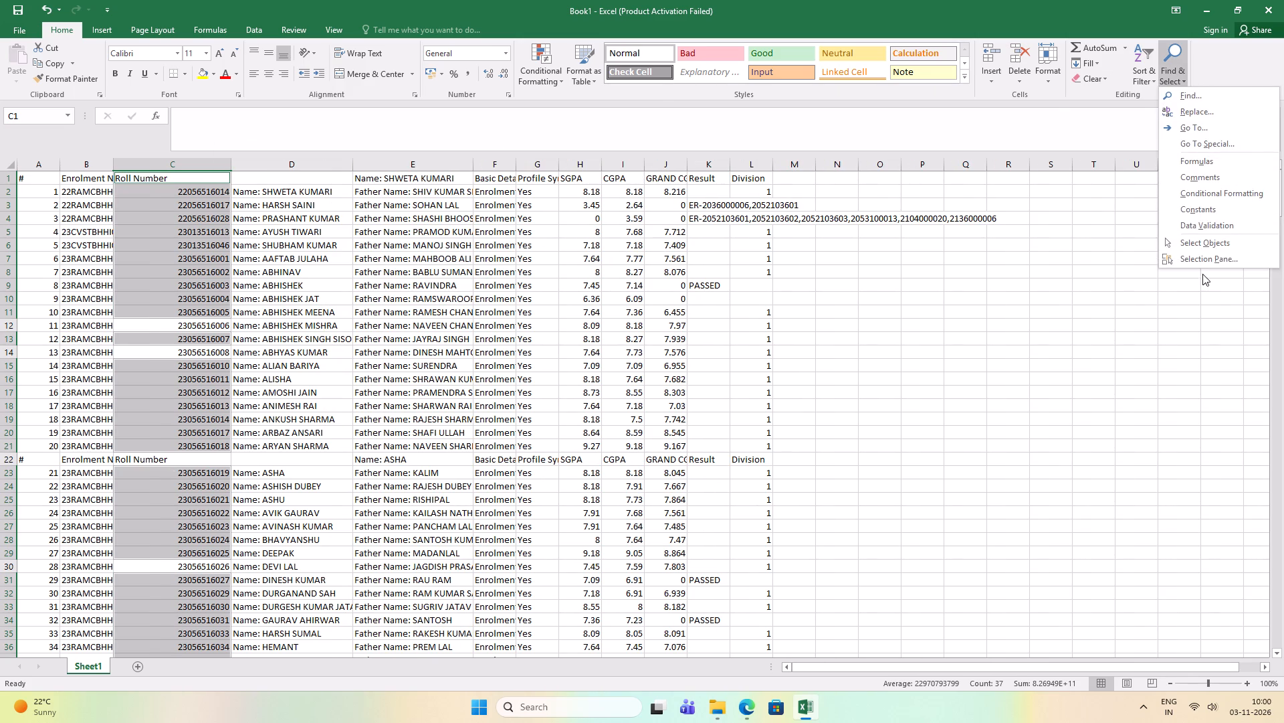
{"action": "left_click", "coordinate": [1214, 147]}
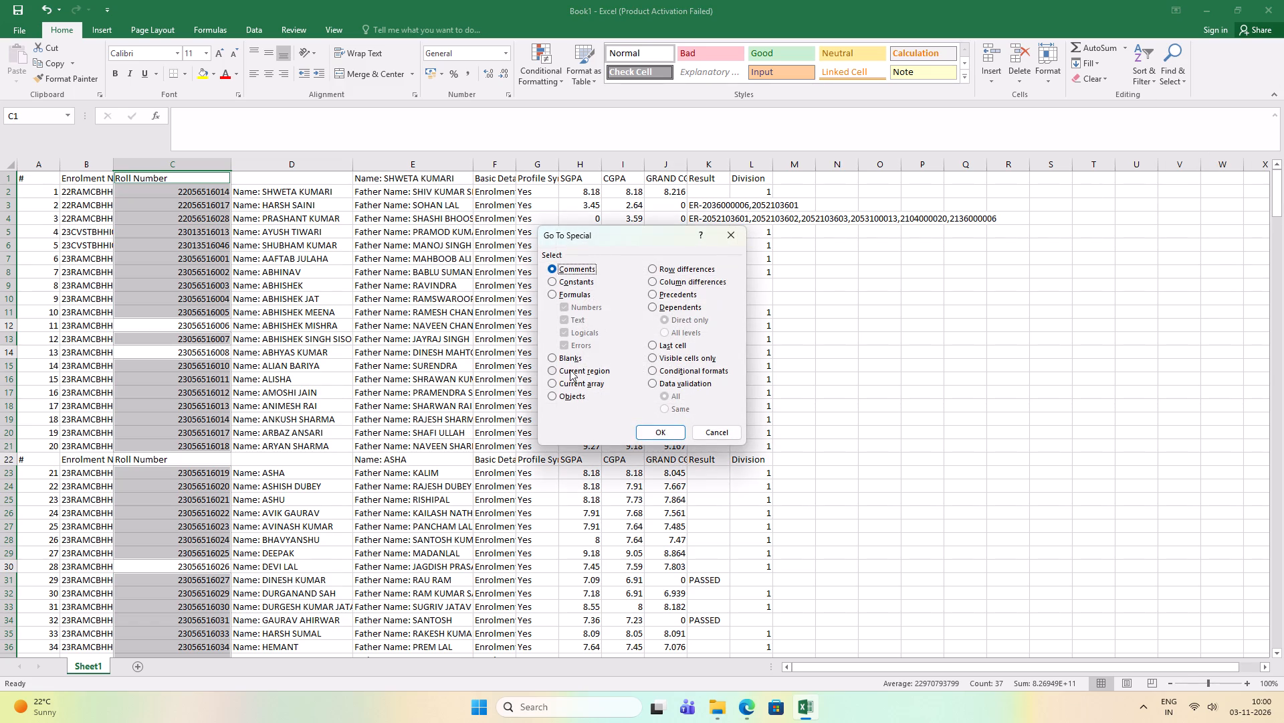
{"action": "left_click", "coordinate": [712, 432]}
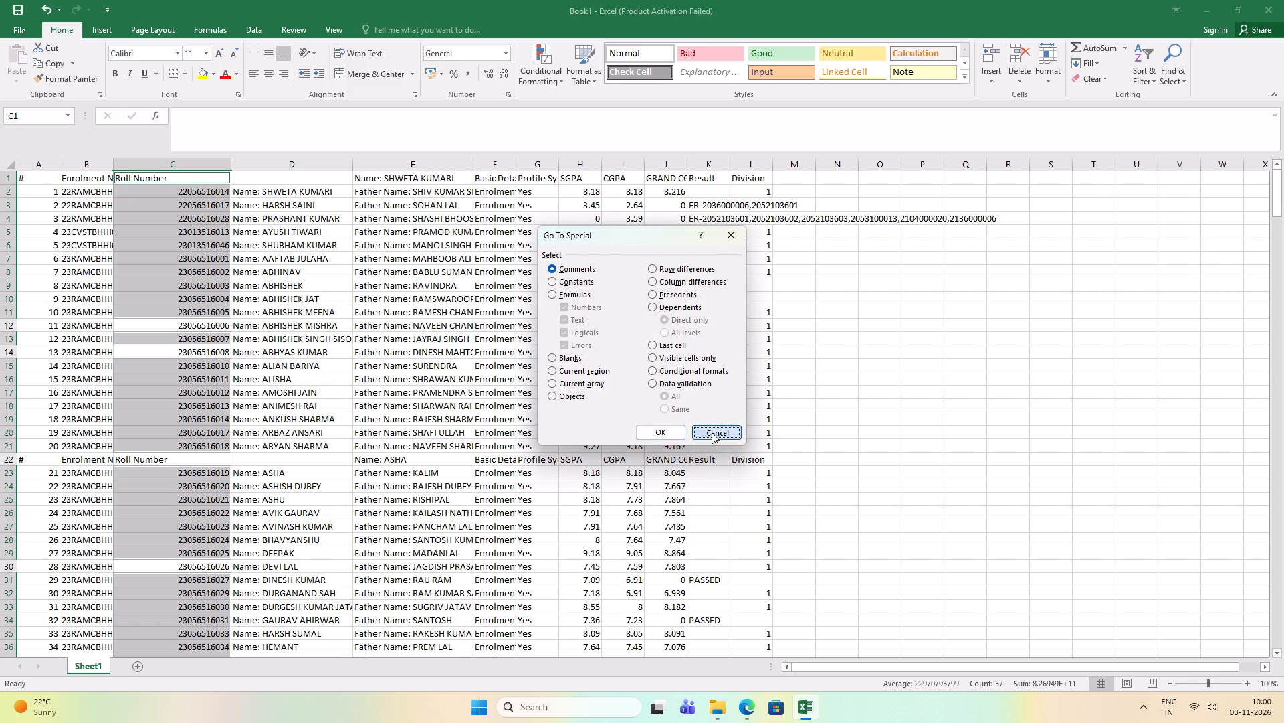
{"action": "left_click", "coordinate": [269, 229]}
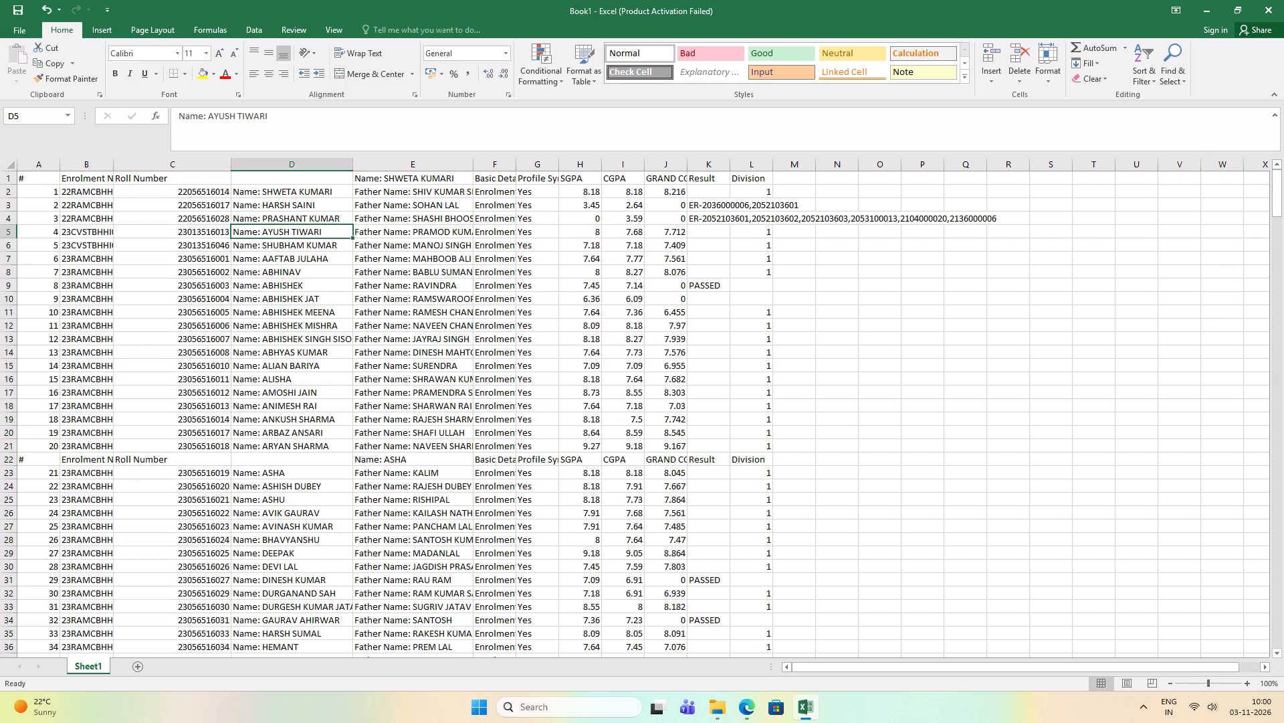
Widen Enrolment Number column B so the full enrolment numbers show.
{"action": "left_click", "coordinate": [209, 170]}
{"action": "left_click_drag", "start_coordinate": [111, 163], "coordinate": [176, 168]}
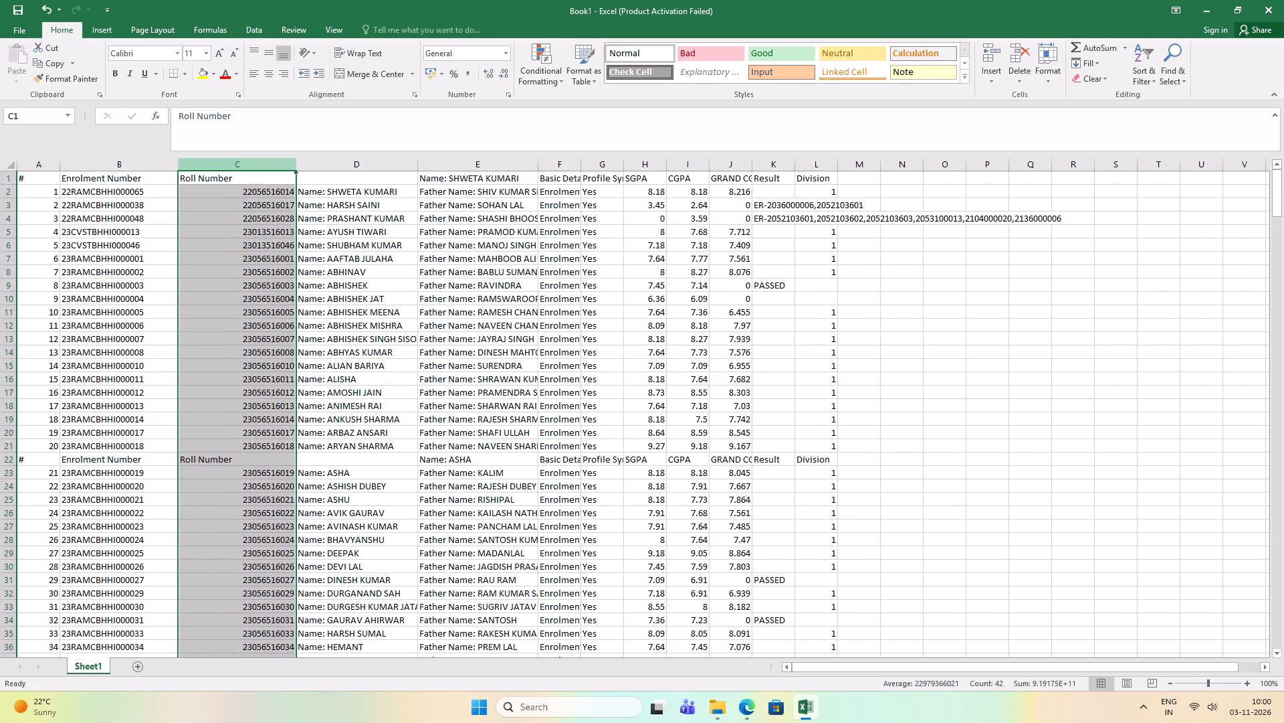
Insert an entire blank column between student name column D and the Father Name column.
{"action": "left_click", "coordinate": [369, 187]}
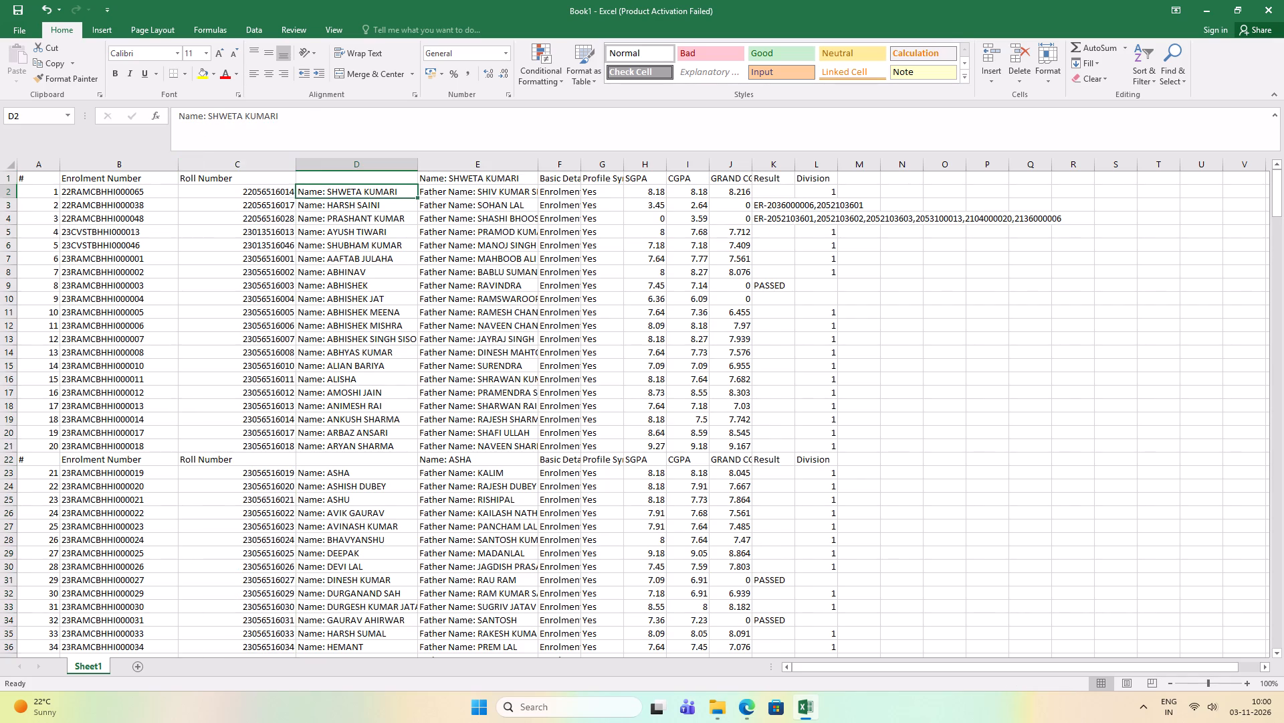
{"action": "right_click", "coordinate": [433, 221]}
{"action": "left_click", "coordinate": [503, 333]}
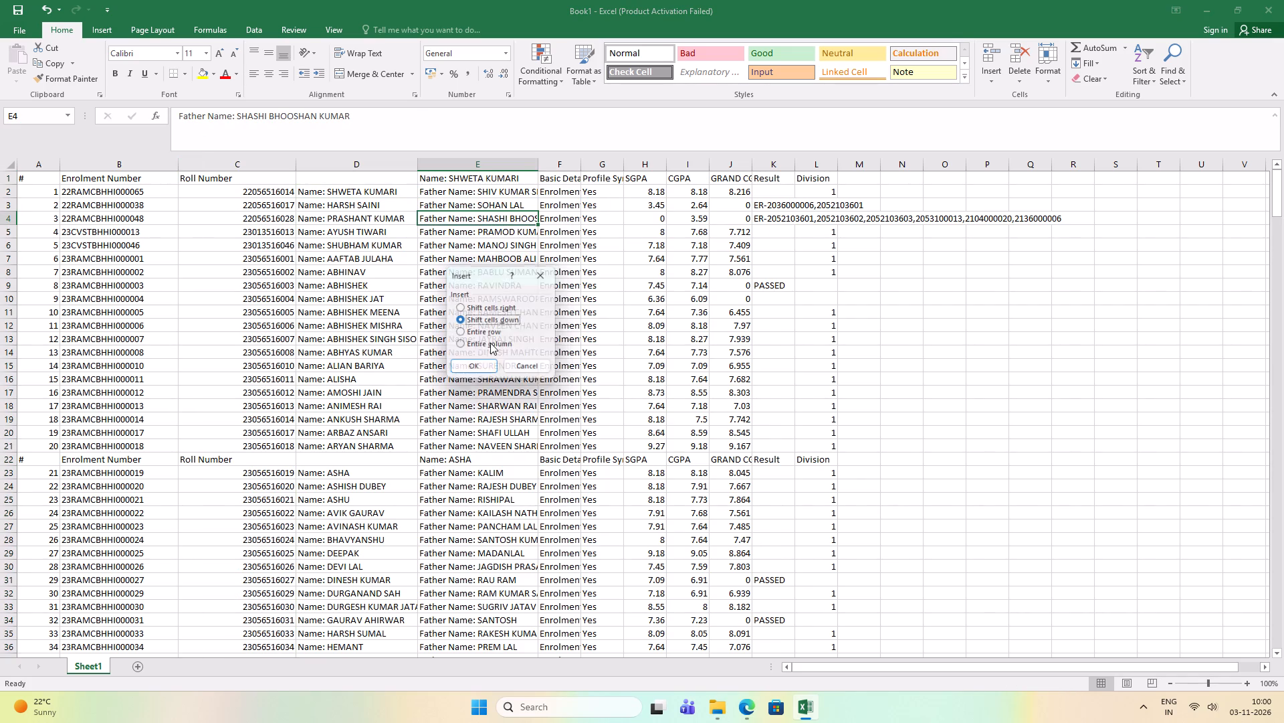
{"action": "left_click", "coordinate": [492, 345]}
{"action": "left_click", "coordinate": [488, 368]}
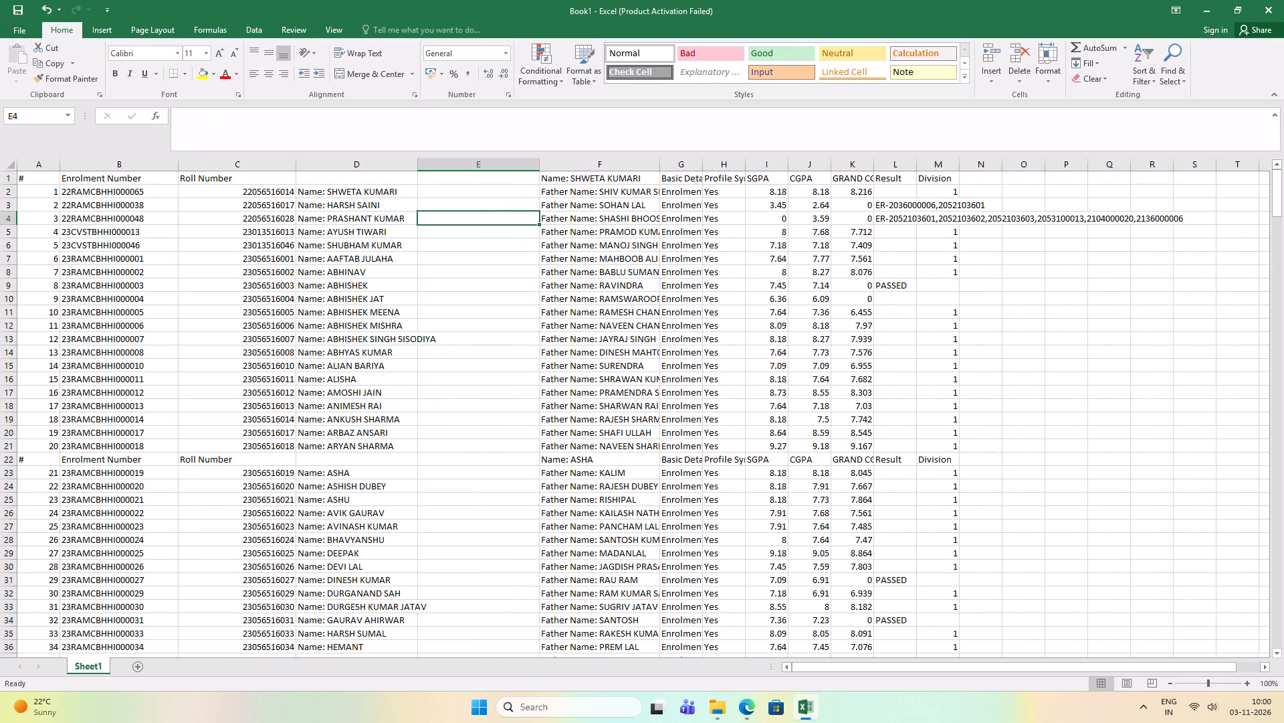
Split student name column D with Text to Columns, delimited by a colon instead of Tab, keeping the General format.
{"action": "left_click", "coordinate": [368, 169]}
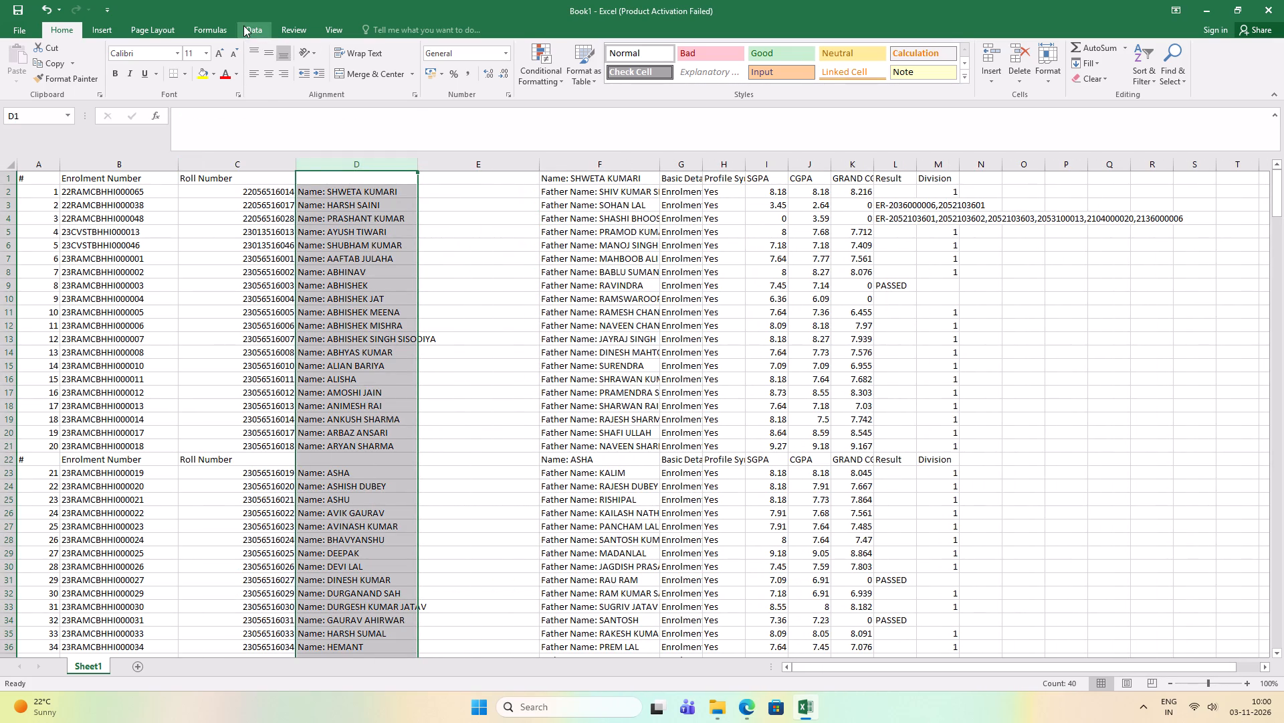
{"action": "left_click", "coordinate": [243, 25]}
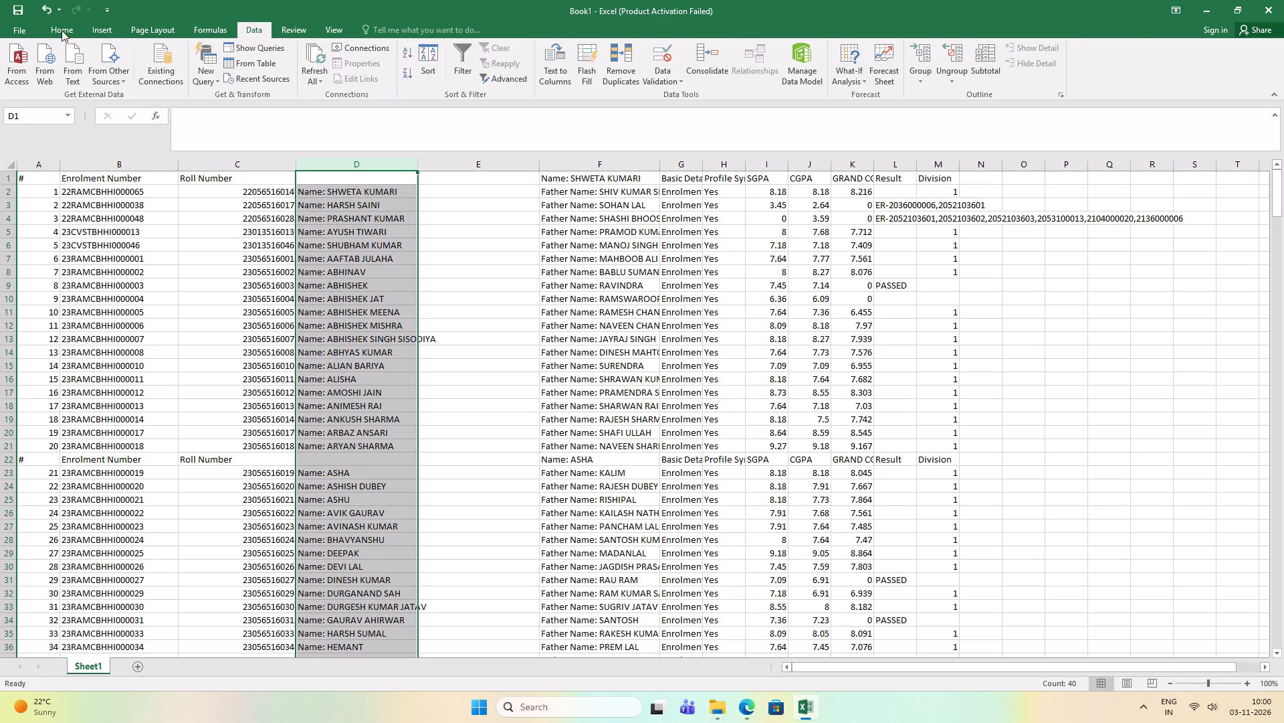
{"action": "left_click", "coordinate": [62, 30]}
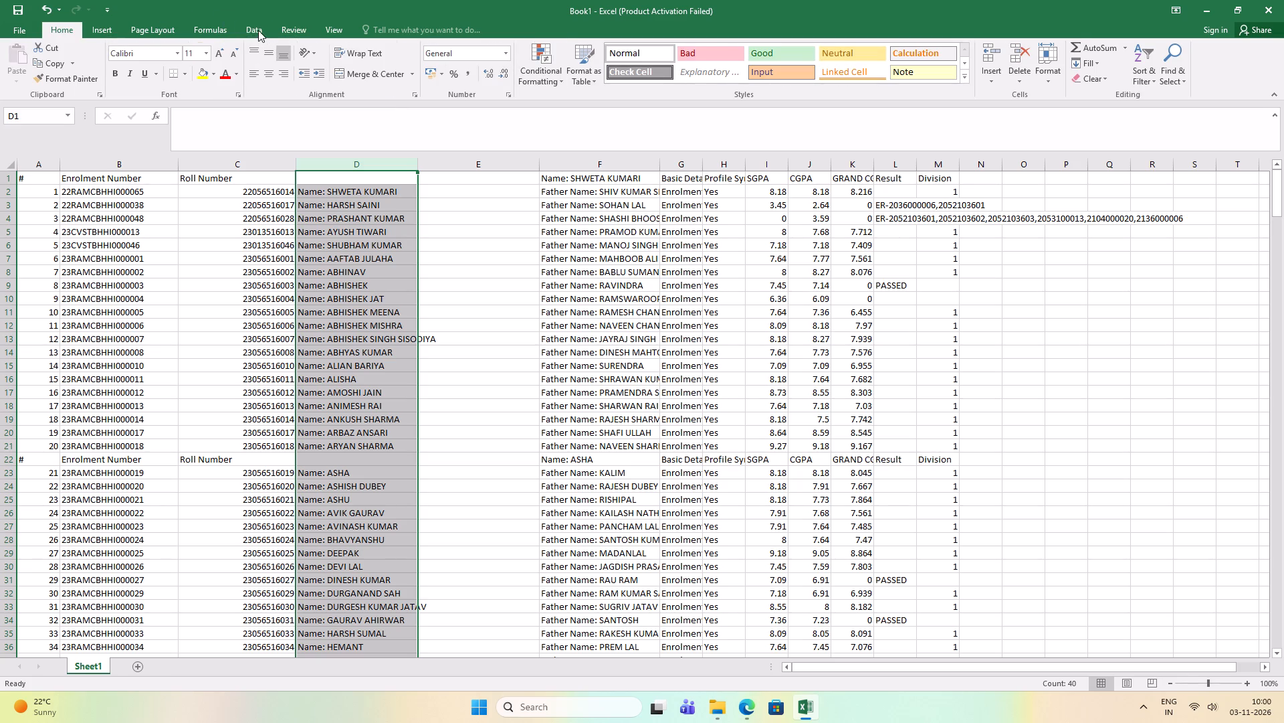
{"action": "left_click", "coordinate": [258, 30]}
{"action": "left_click", "coordinate": [559, 82]}
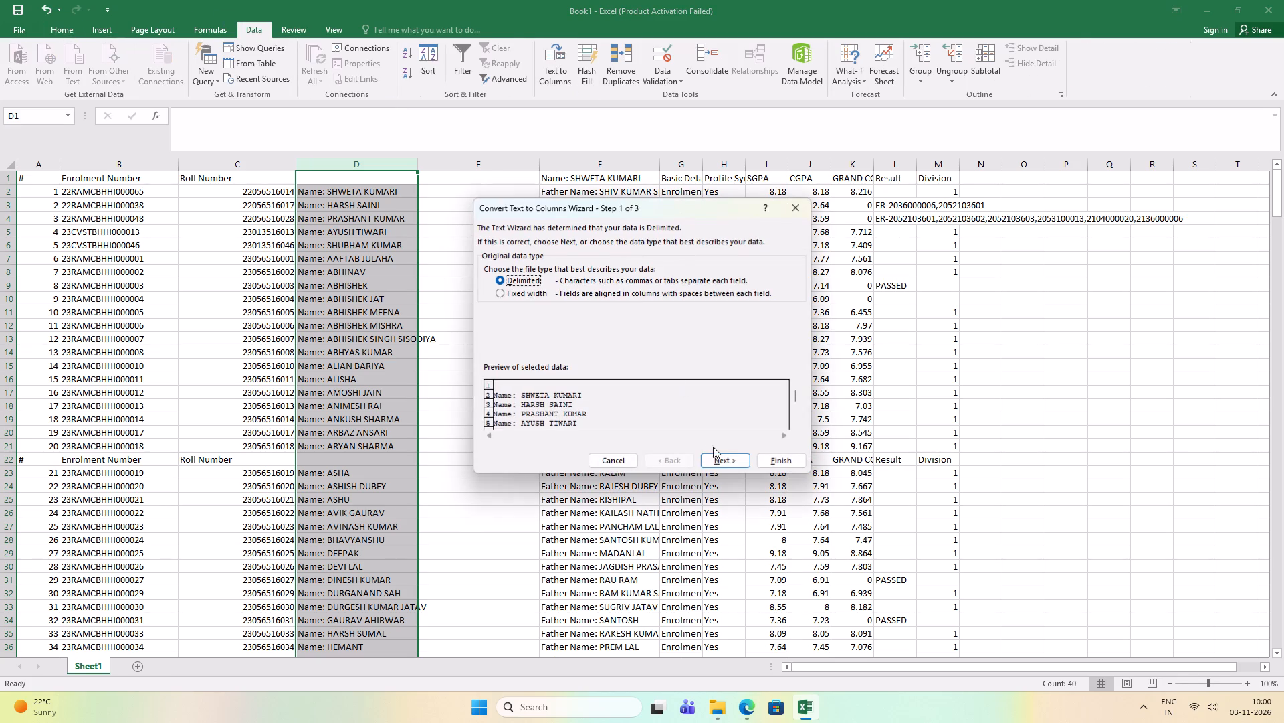
{"action": "left_click", "coordinate": [739, 455]}
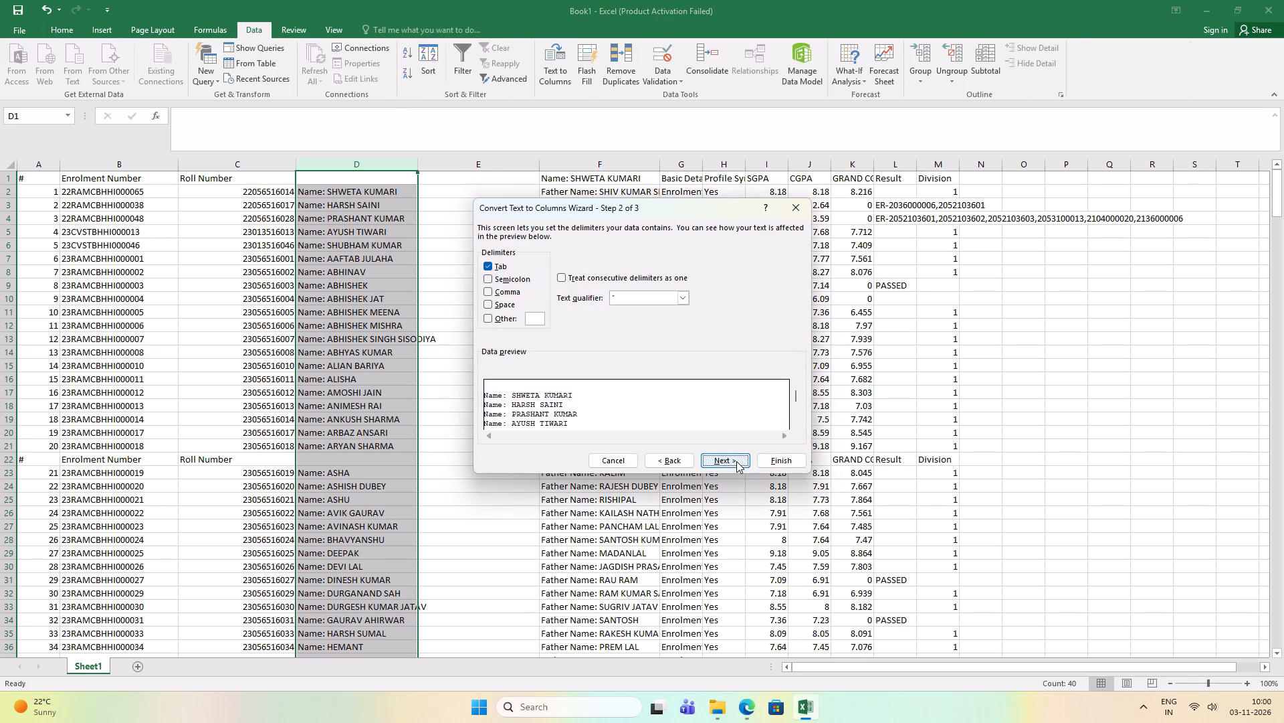
{"action": "left_click", "coordinate": [490, 321]}
{"action": "left_click", "coordinate": [488, 262]}
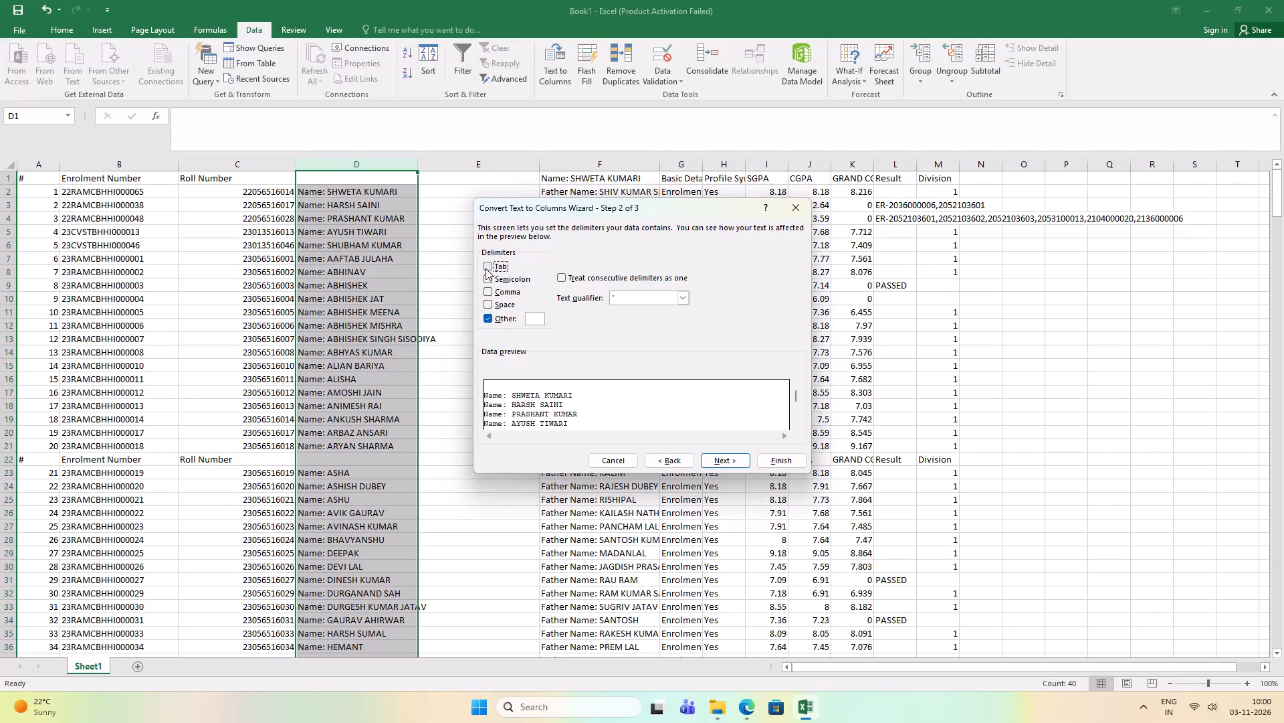
{"action": "left_click", "coordinate": [532, 317]}
{"action": "key", "text": "shift+colon"}
{"action": "left_click", "coordinate": [722, 460]}
{"action": "left_click", "coordinate": [772, 459]}
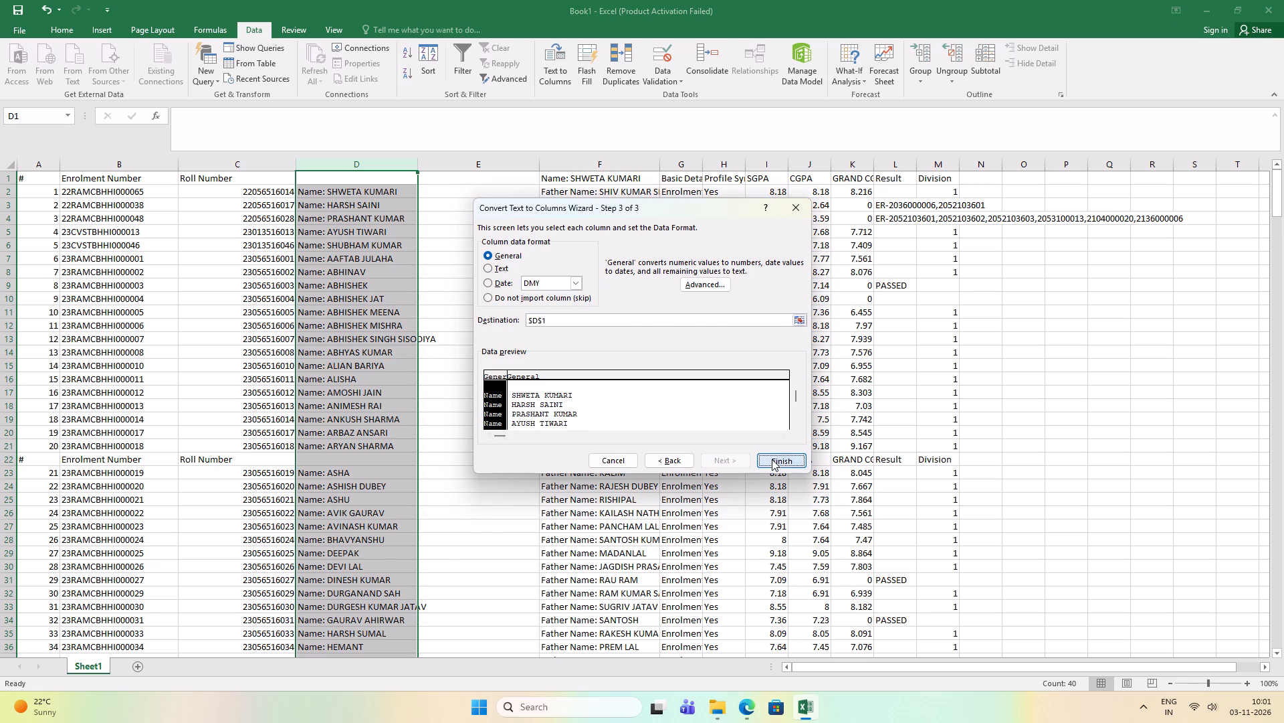
Delete column D, which holds only the repeated "Name" label.
{"action": "right_click", "coordinate": [365, 165]}
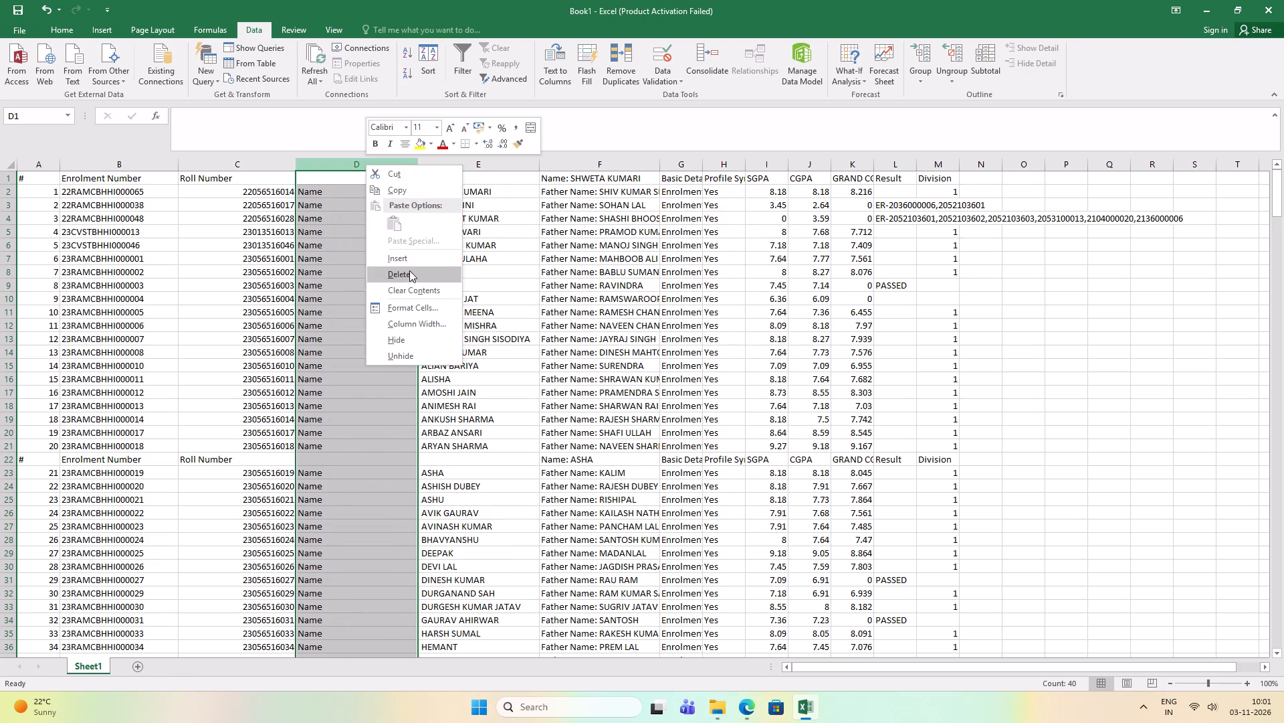
{"action": "left_click", "coordinate": [409, 271]}
{"action": "left_click", "coordinate": [368, 193]}
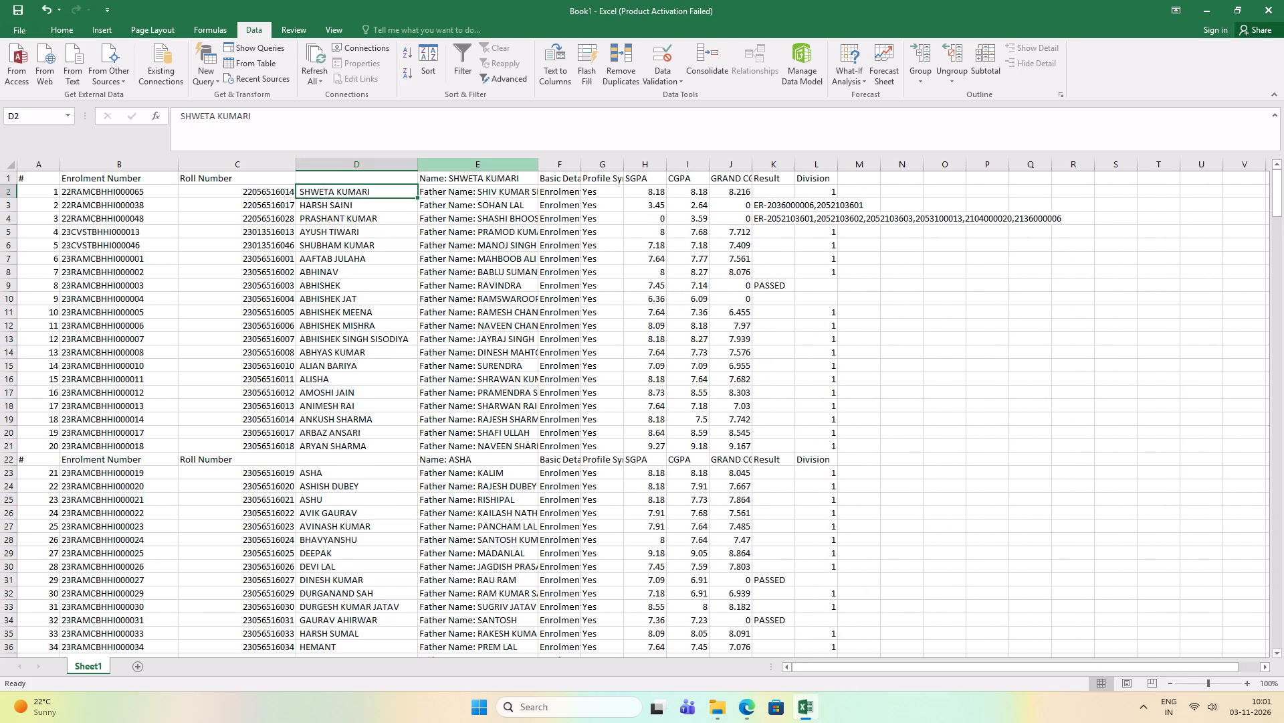
Insert an entire blank column after Father Name column E and widen column E to fit the names.
{"action": "right_click", "coordinate": [545, 225]}
{"action": "left_click", "coordinate": [579, 335]}
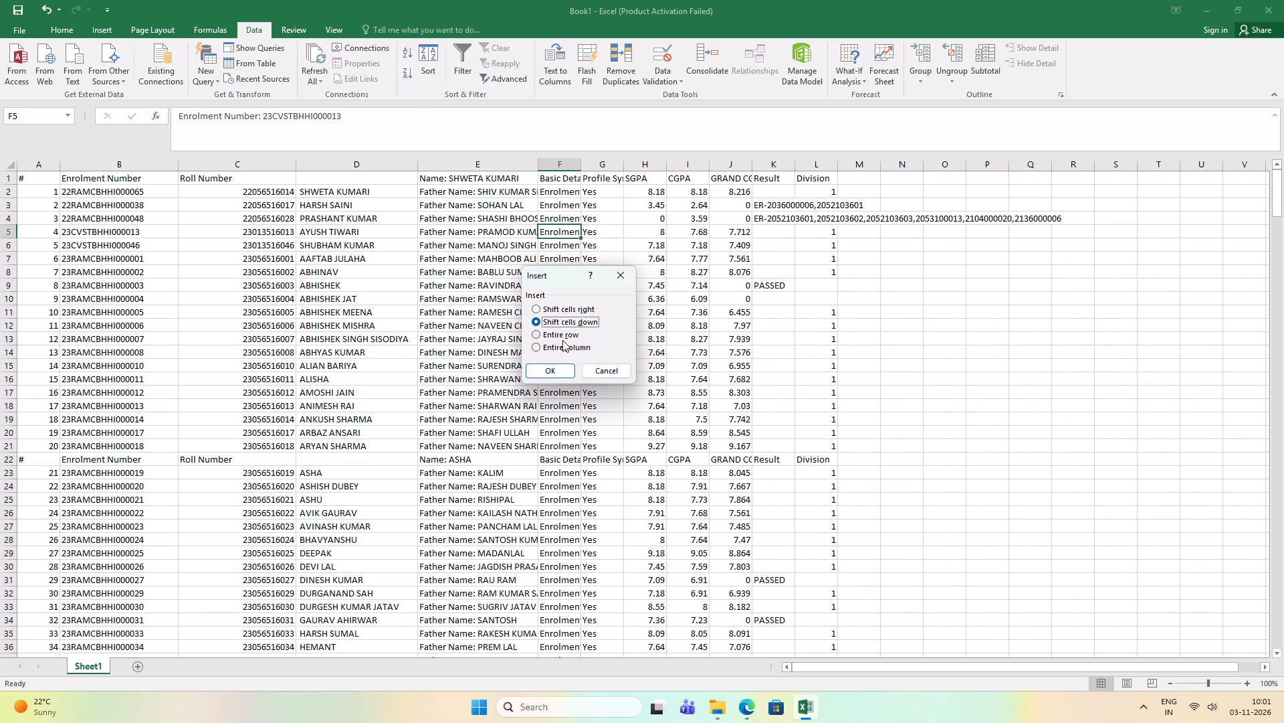
{"action": "left_click", "coordinate": [563, 352]}
{"action": "left_click", "coordinate": [564, 371]}
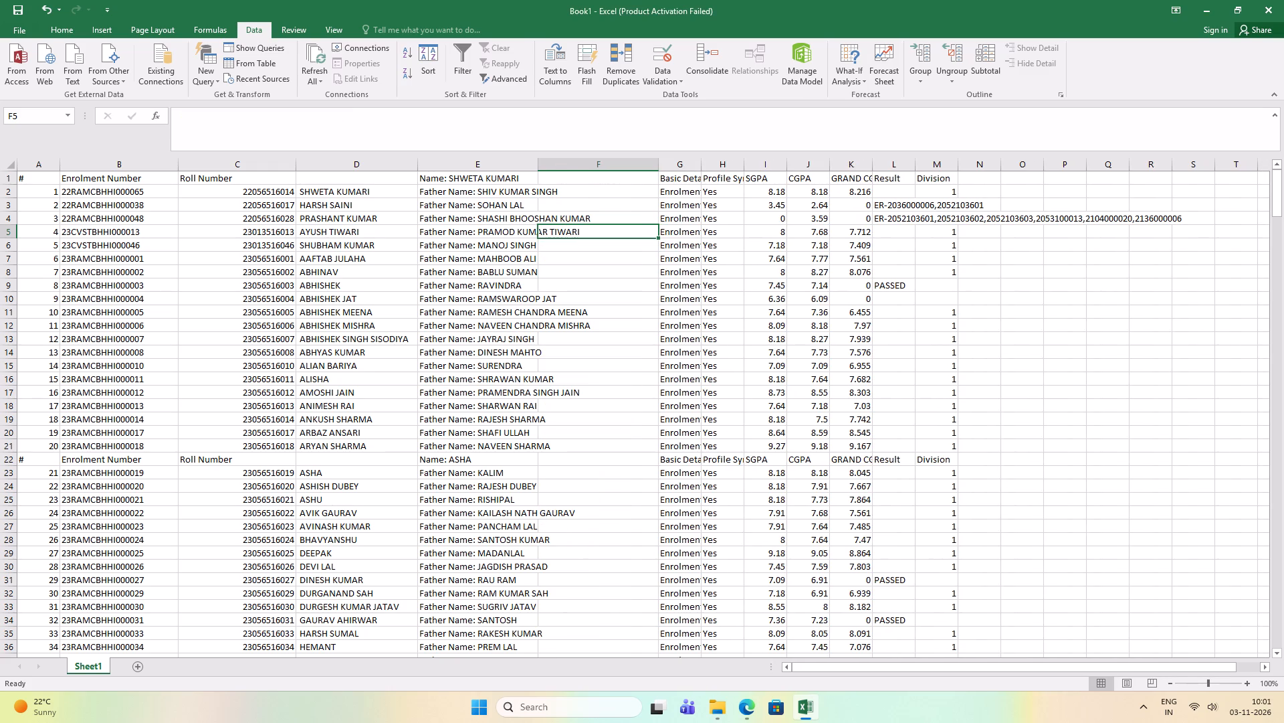
{"action": "left_click_drag", "start_coordinate": [536, 163], "coordinate": [584, 169]}
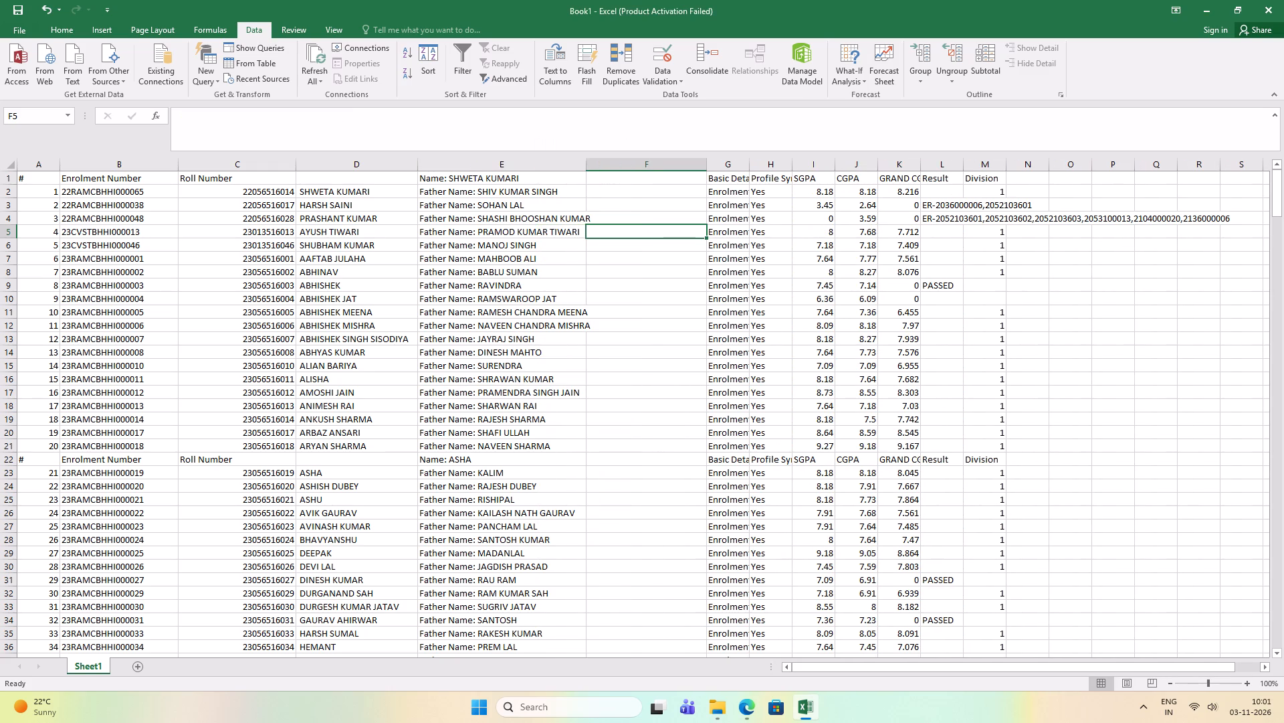
{"action": "left_click", "coordinate": [588, 165]}
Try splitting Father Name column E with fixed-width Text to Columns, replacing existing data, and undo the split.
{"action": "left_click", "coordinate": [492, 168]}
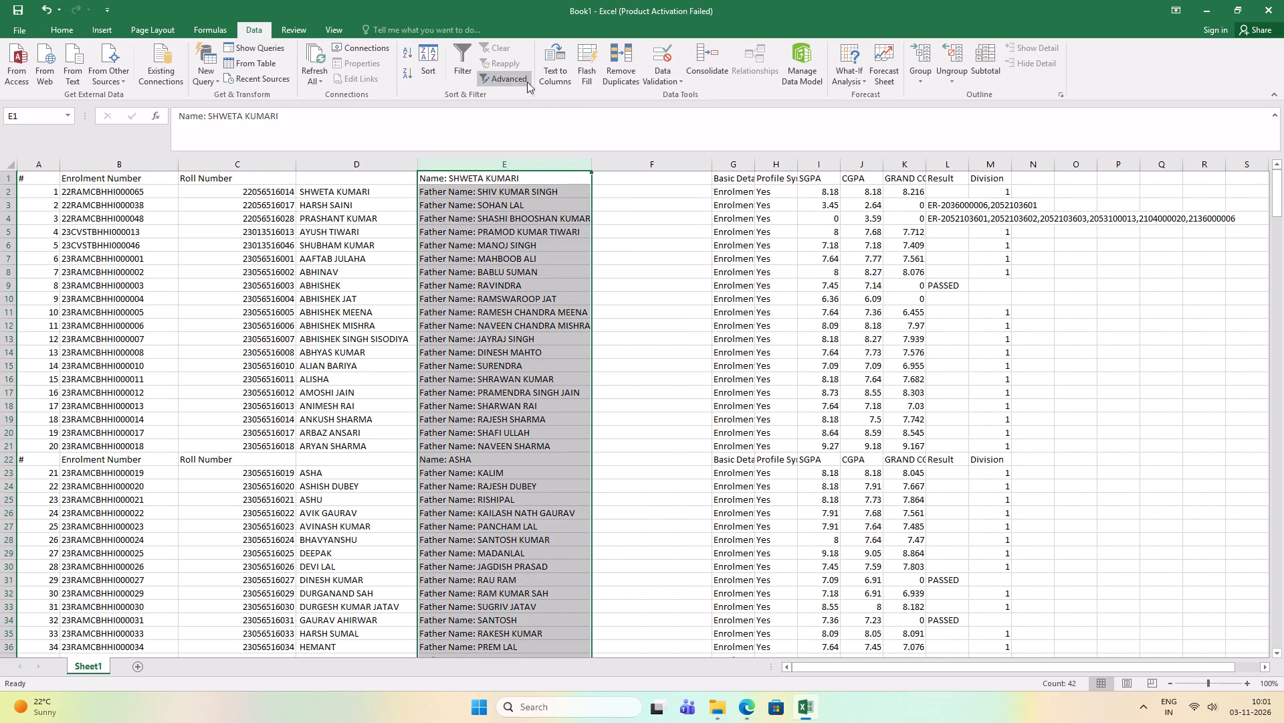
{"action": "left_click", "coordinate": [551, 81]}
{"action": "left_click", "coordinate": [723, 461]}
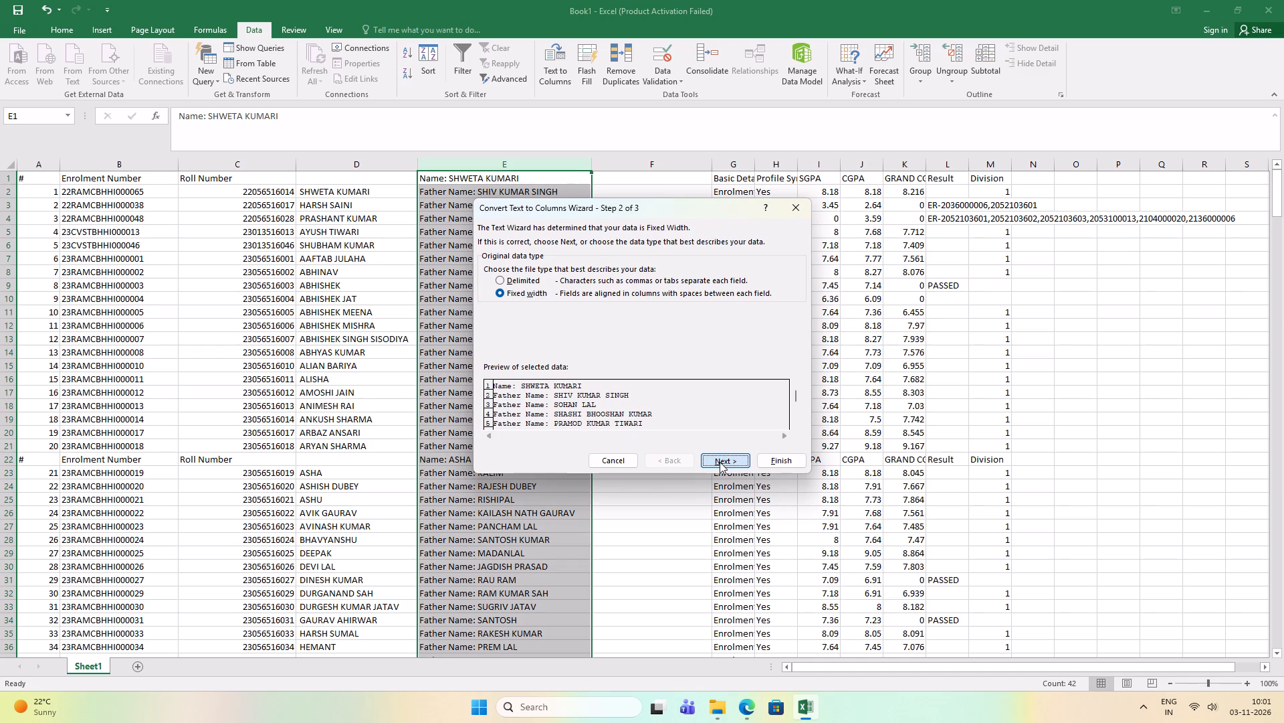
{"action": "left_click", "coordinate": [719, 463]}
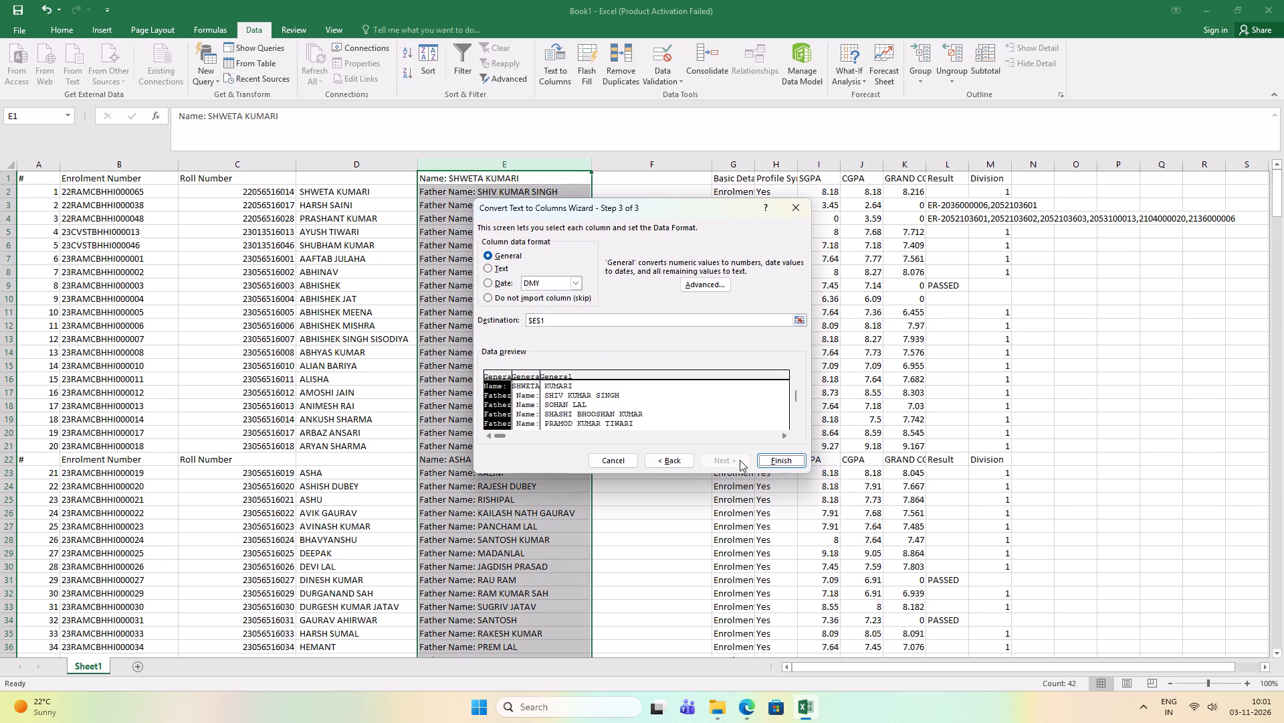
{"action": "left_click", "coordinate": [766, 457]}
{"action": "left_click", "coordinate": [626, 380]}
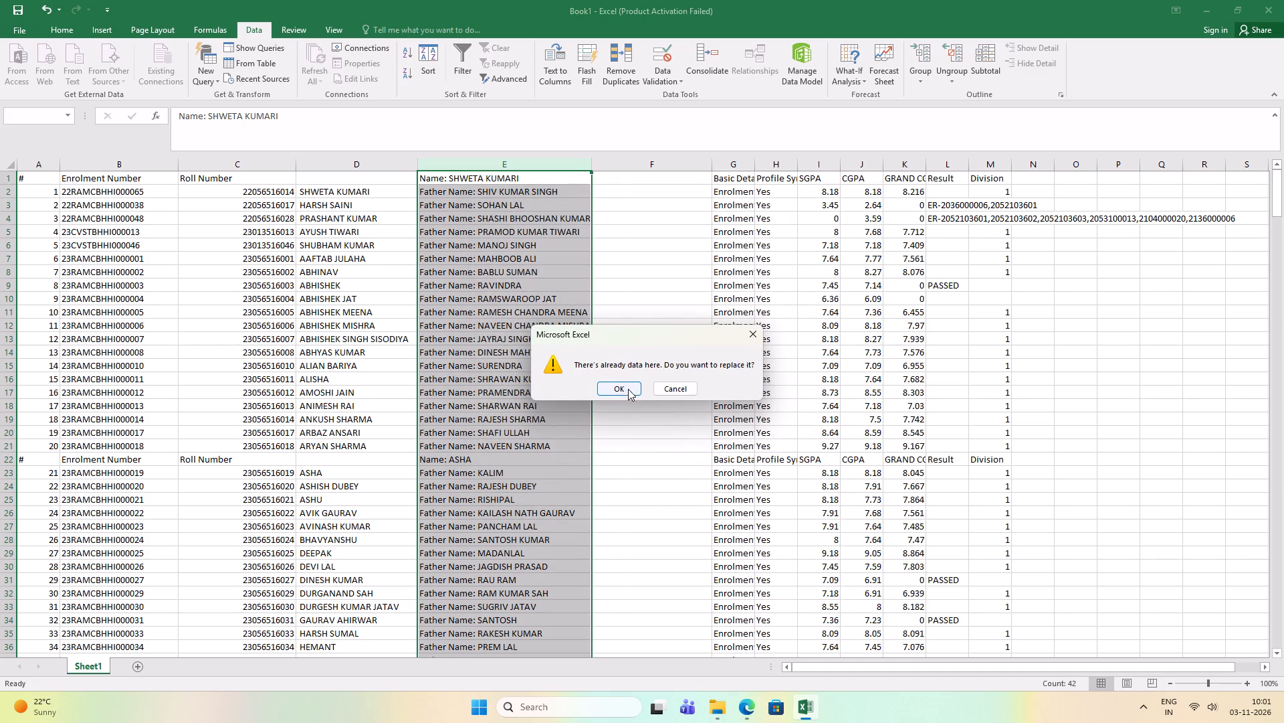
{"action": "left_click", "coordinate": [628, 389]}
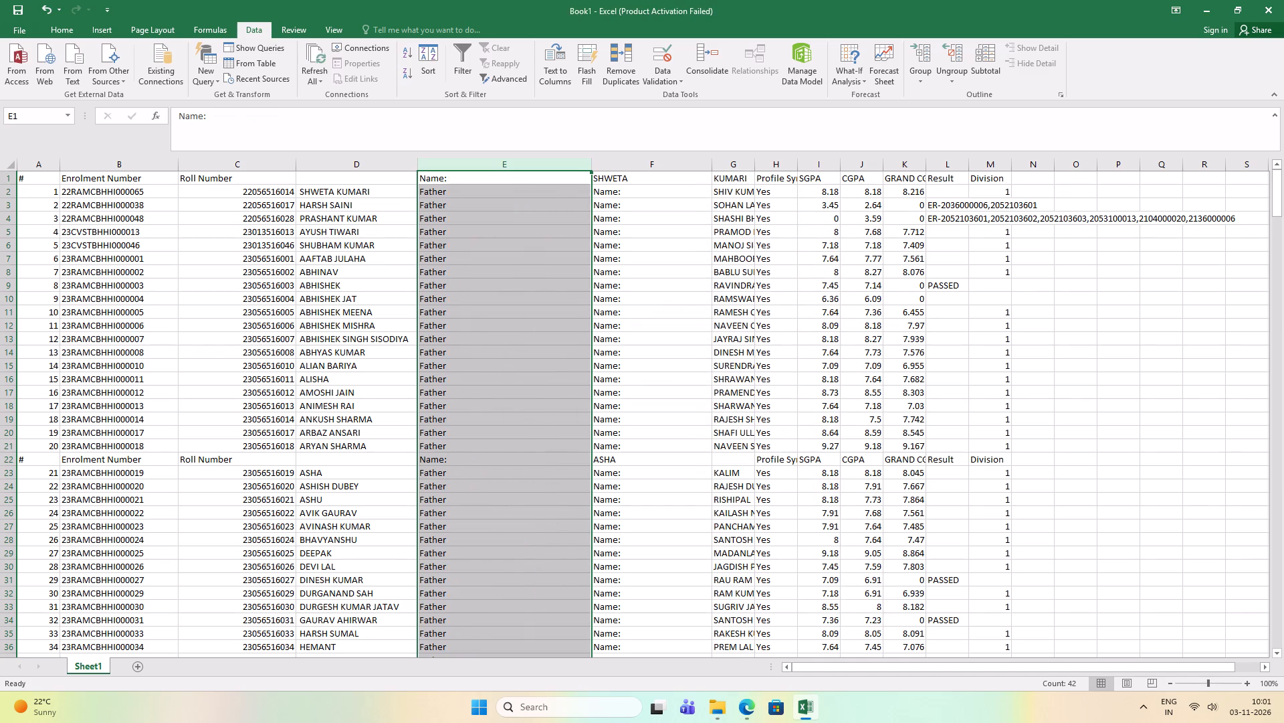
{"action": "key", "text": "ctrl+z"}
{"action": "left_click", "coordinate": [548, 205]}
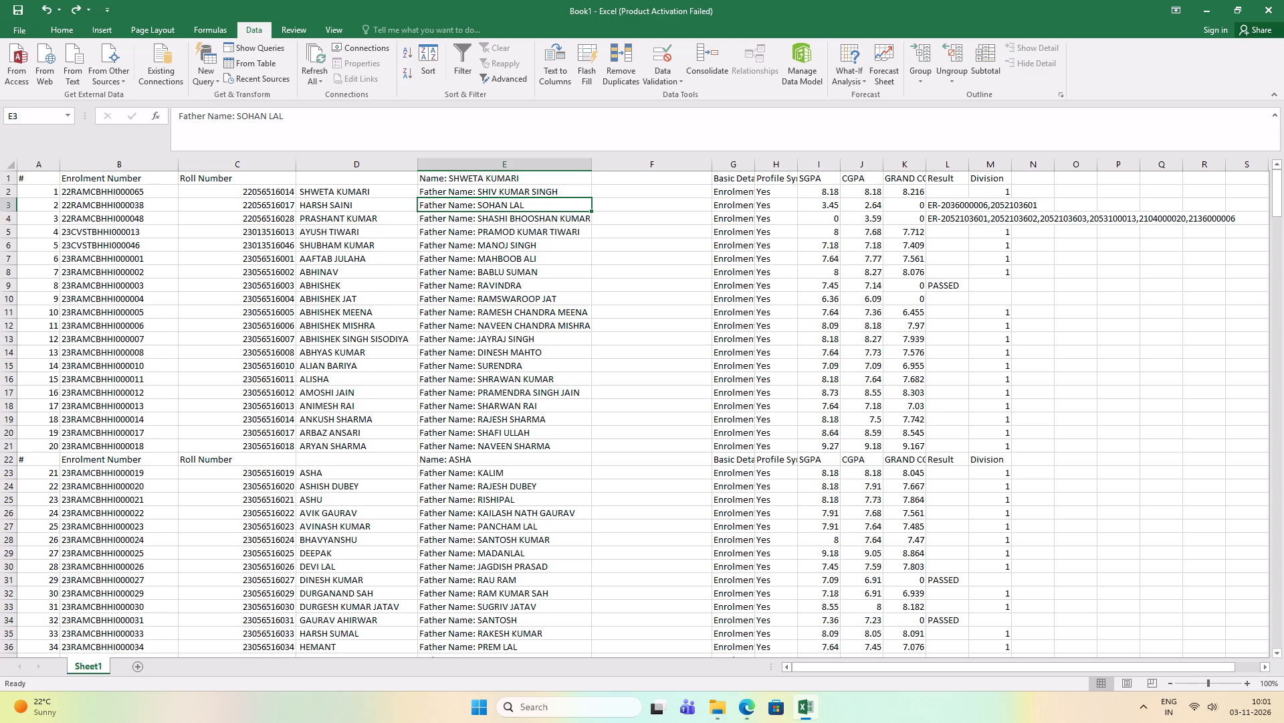
Widen columns E and F slightly and clear the stray name entry from header cell E1.
{"action": "left_click_drag", "start_coordinate": [589, 163], "coordinate": [606, 163]}
{"action": "left_click_drag", "start_coordinate": [728, 162], "coordinate": [736, 163]}
{"action": "left_click_drag", "start_coordinate": [447, 177], "coordinate": [469, 177]}
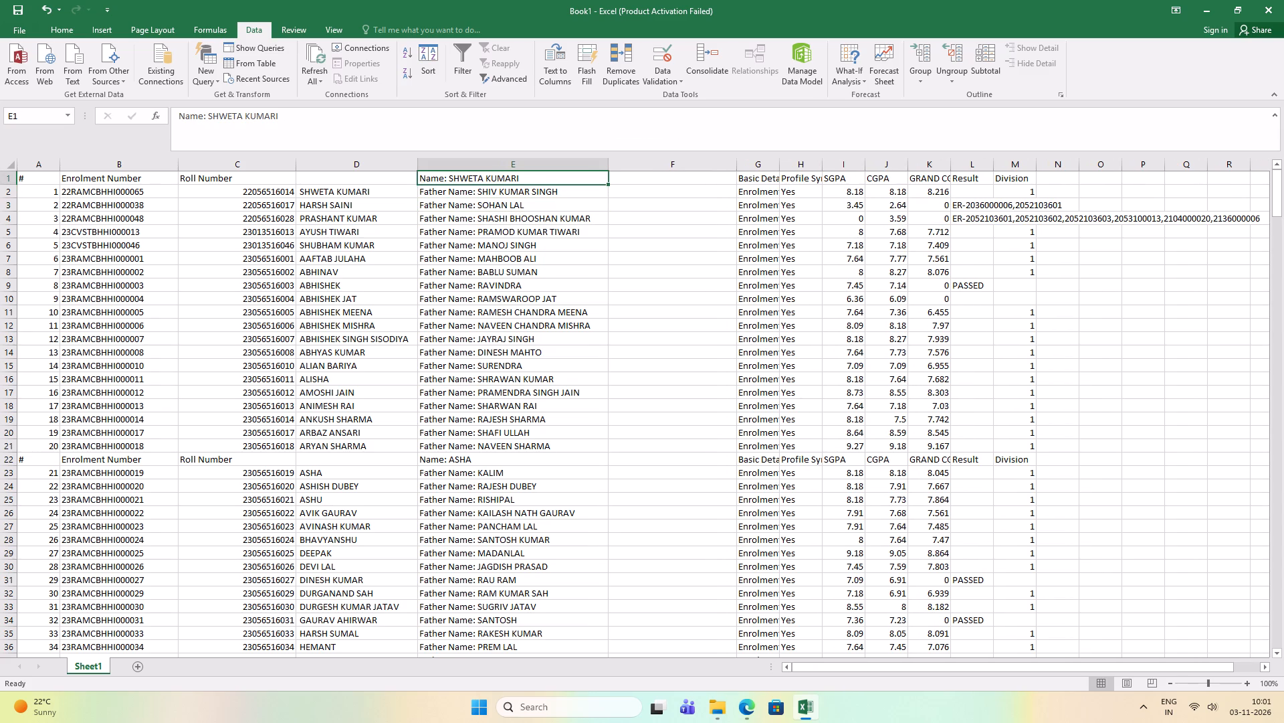
{"action": "key", "text": "Delete"}
{"action": "left_click", "coordinate": [494, 189]}
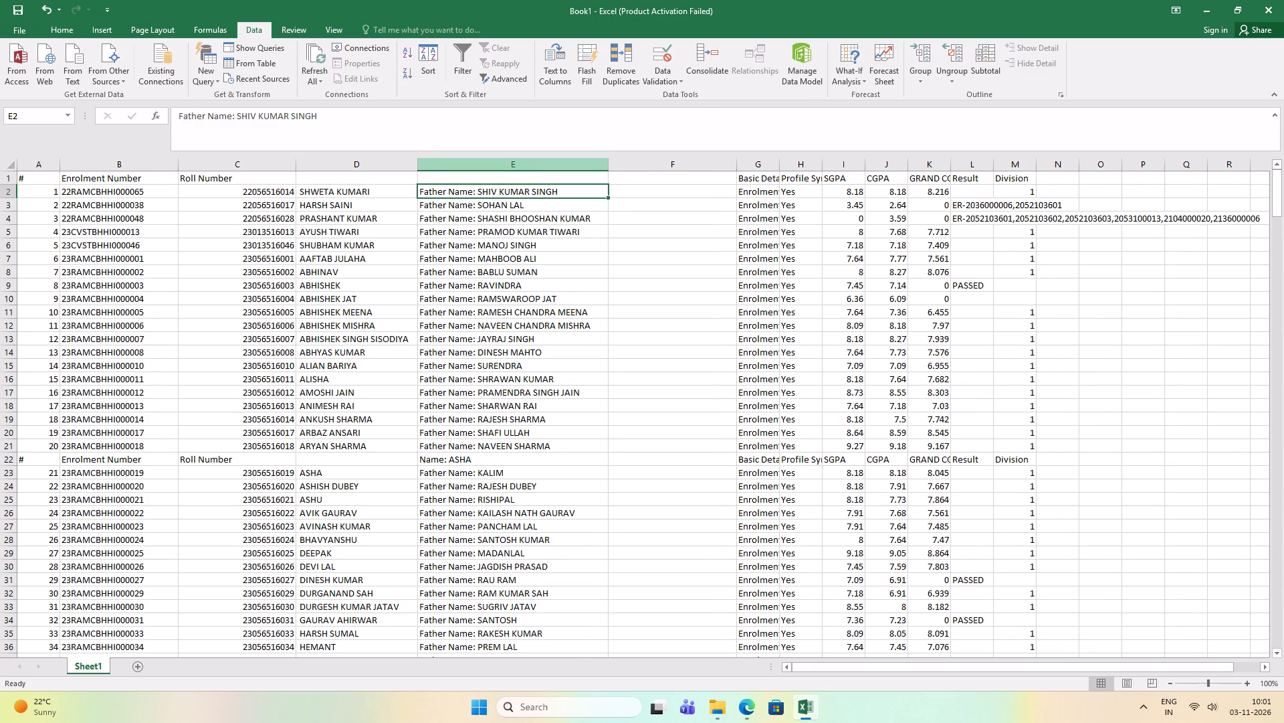
Split Father Name column E with fixed-width Text to Columns, keeping suggested breaks and General format, replacing existing data, and widen column G.
{"action": "right_click", "coordinate": [530, 163]}
{"action": "left_click", "coordinate": [451, 154]}
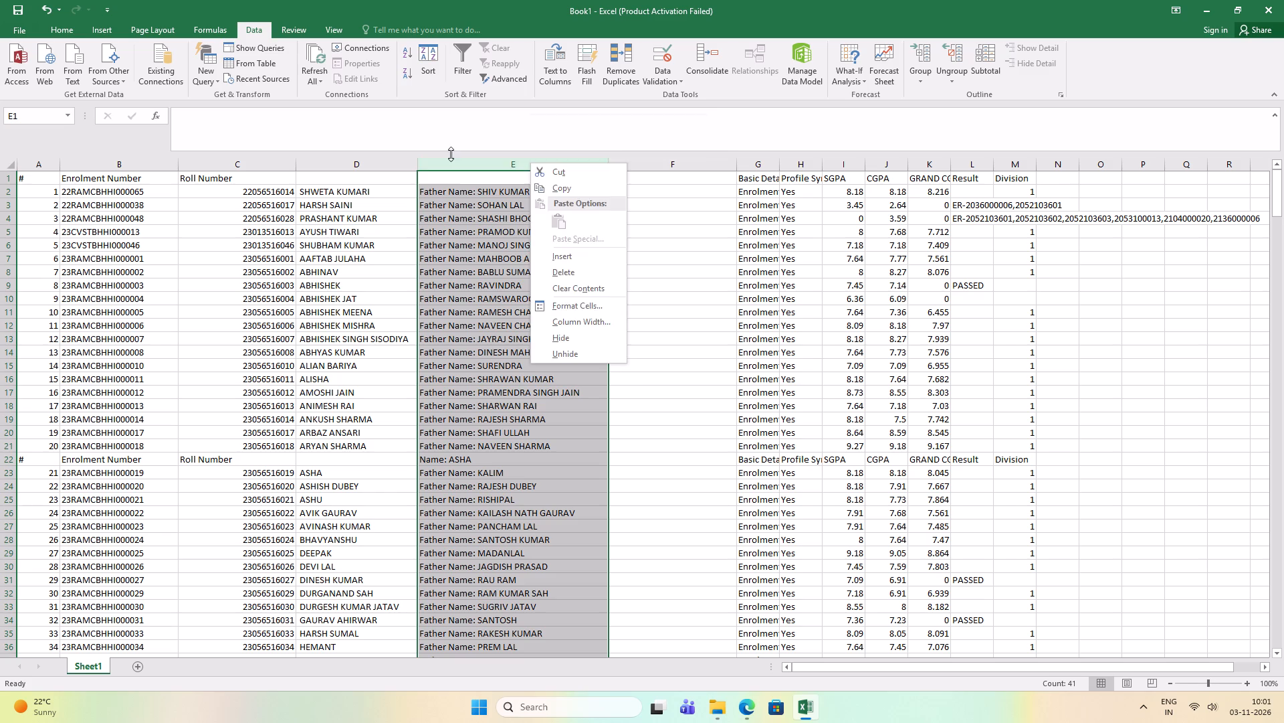
{"action": "left_click", "coordinate": [474, 165]}
{"action": "left_click", "coordinate": [563, 66]}
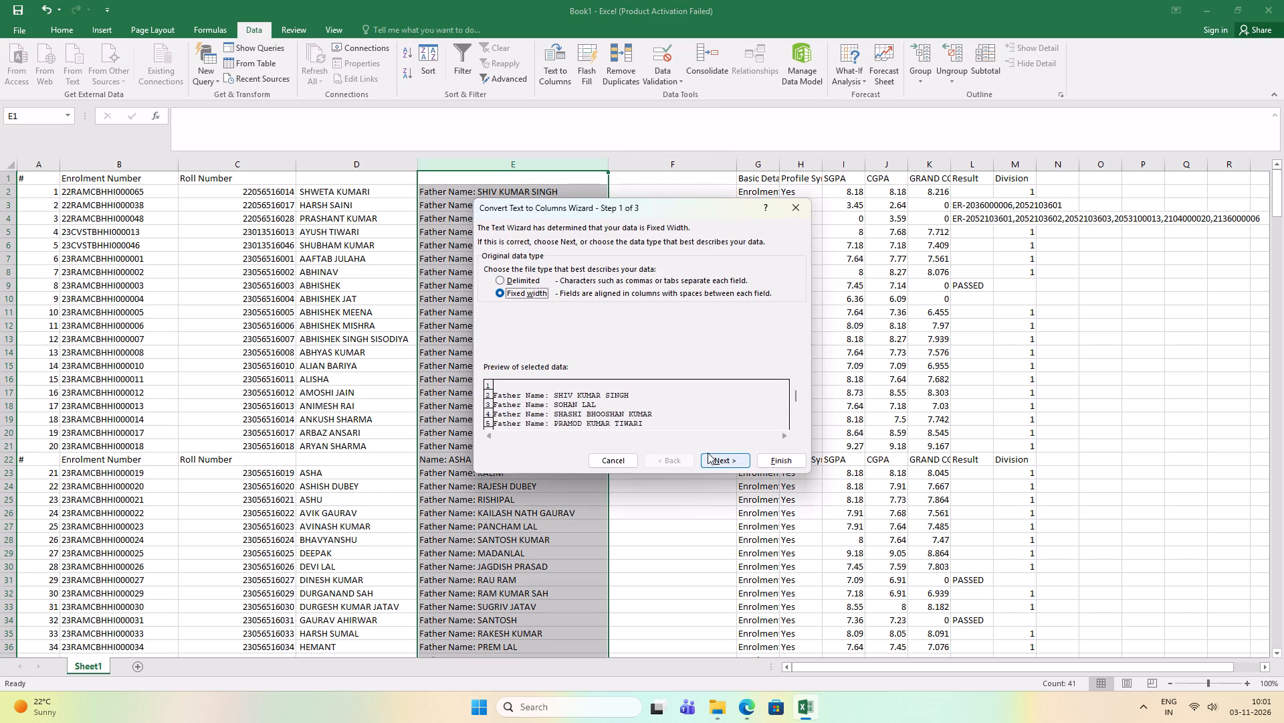
{"action": "left_click", "coordinate": [708, 460]}
{"action": "left_click", "coordinate": [663, 463]}
{"action": "left_click", "coordinate": [712, 462]}
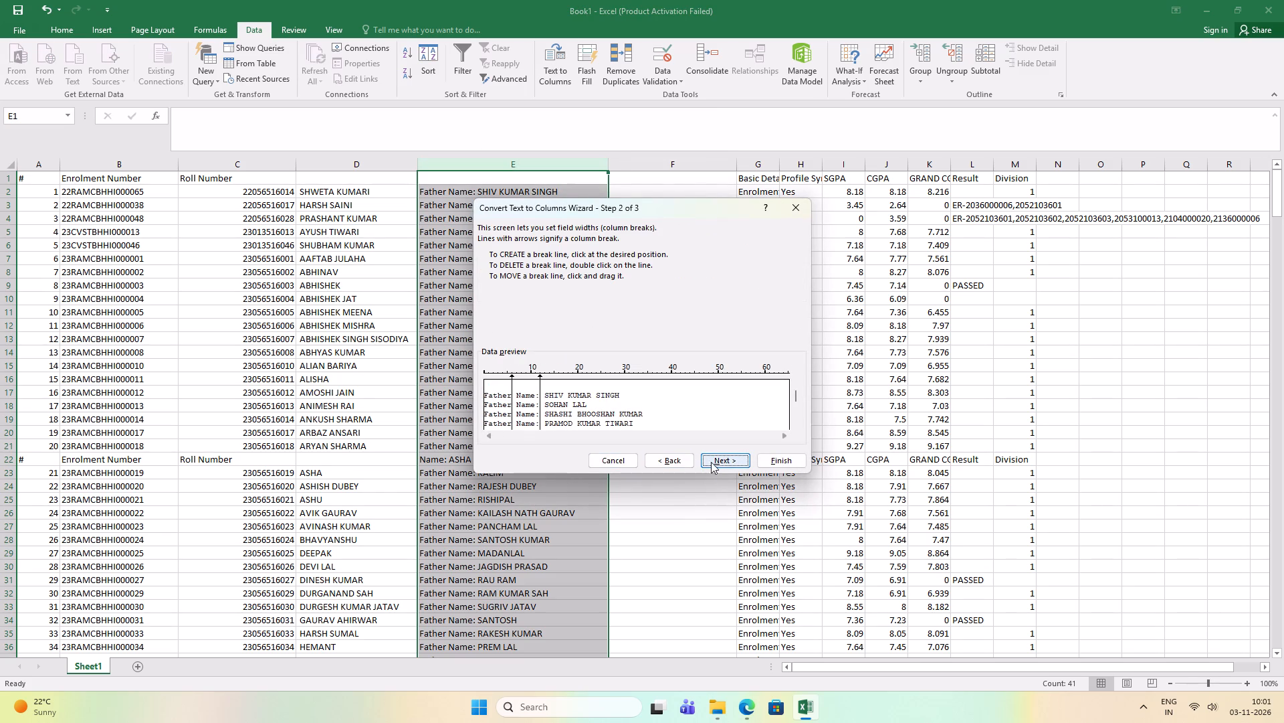
{"action": "left_click", "coordinate": [712, 461]}
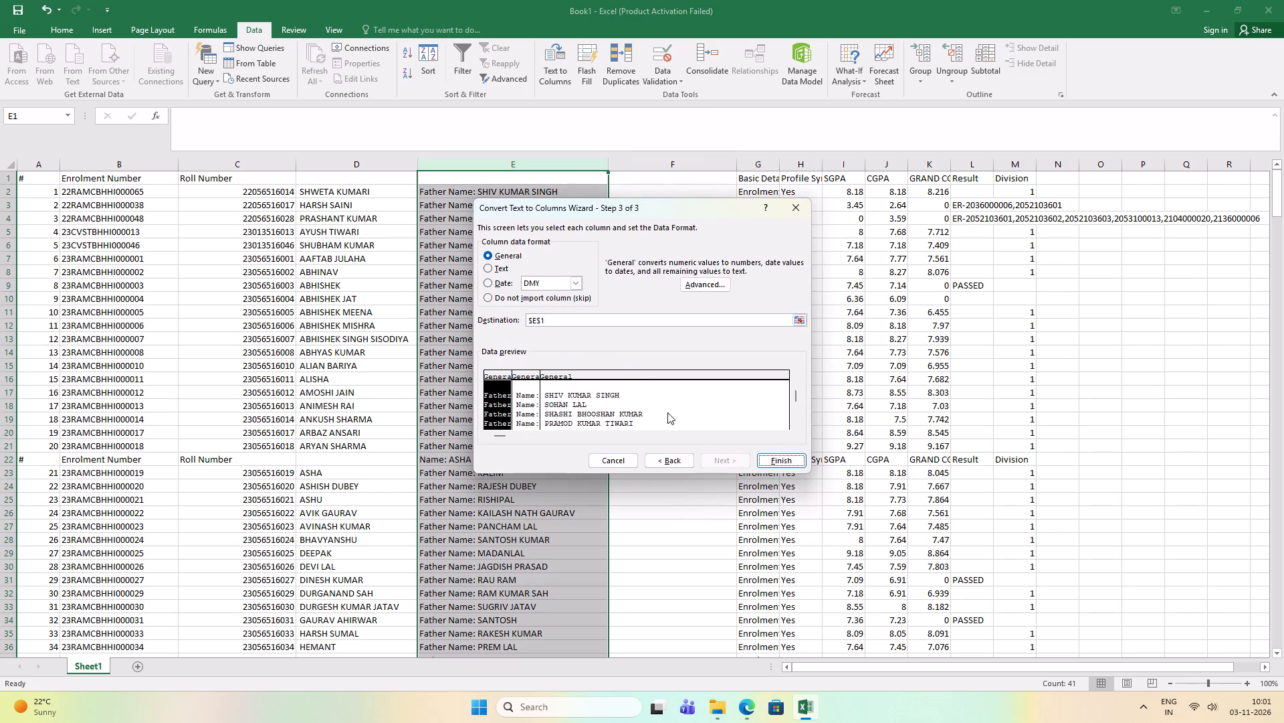
{"action": "left_click", "coordinate": [770, 464]}
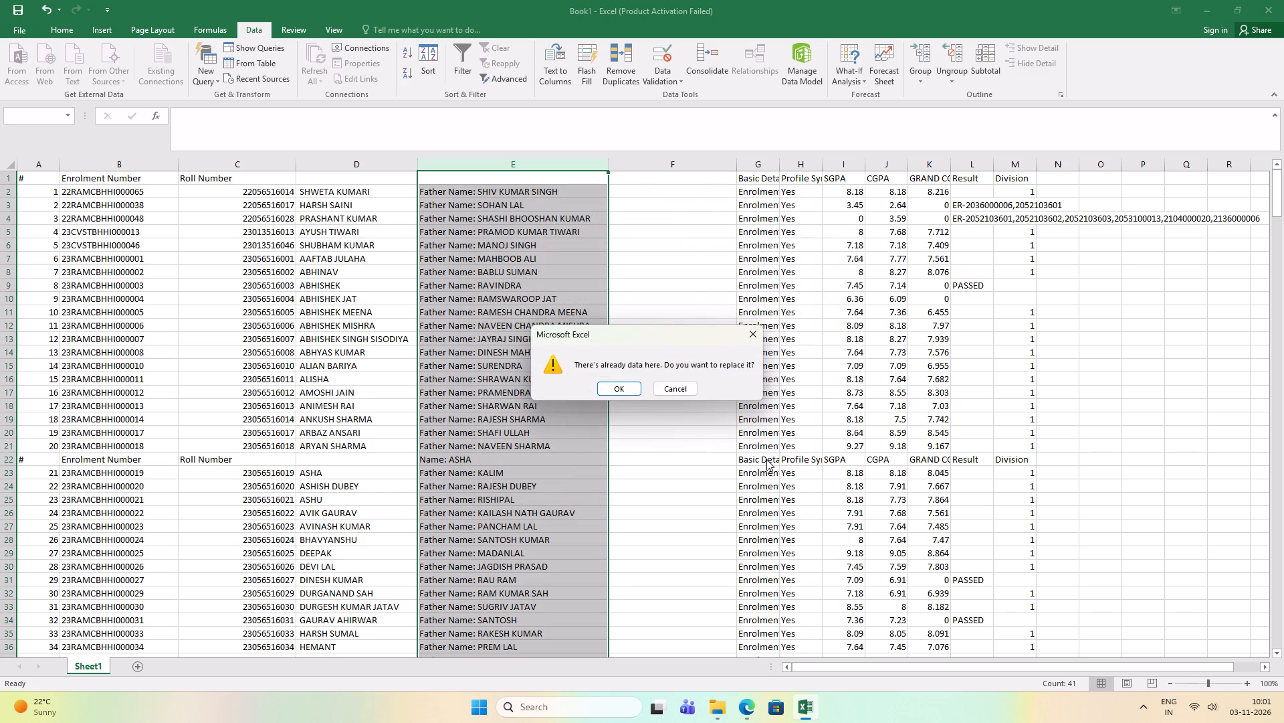
{"action": "left_click", "coordinate": [629, 386]}
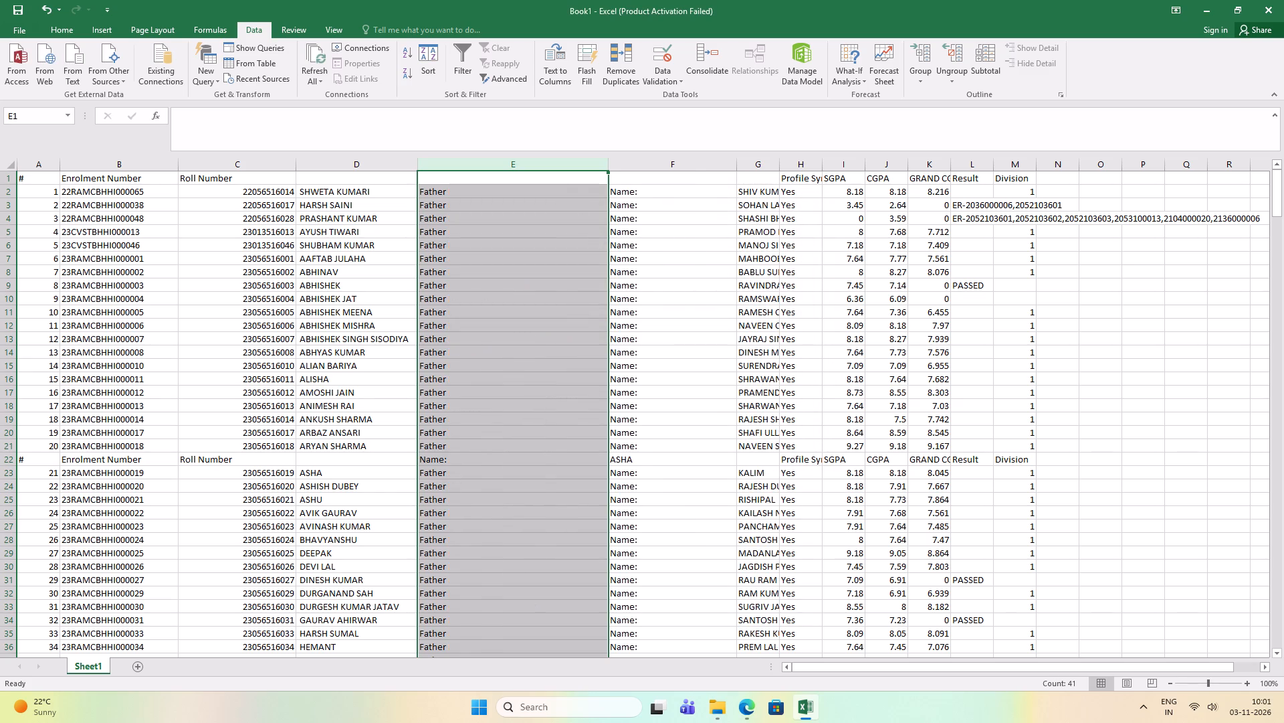
{"action": "left_click_drag", "start_coordinate": [779, 165], "coordinate": [819, 162]}
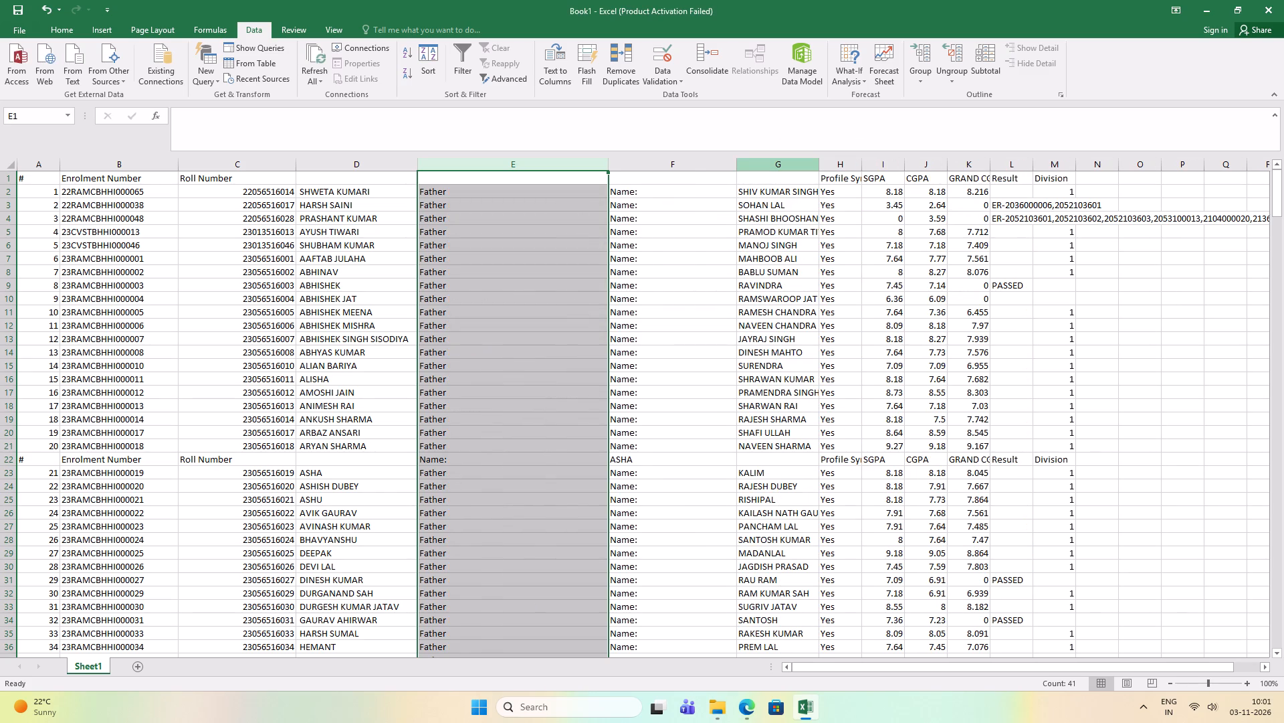
Delete columns E and F, which hold only the "Father" and "Name:" labels, and widen the remaining father's name column E.
{"action": "left_click_drag", "start_coordinate": [667, 159], "coordinate": [536, 174]}
{"action": "right_click", "coordinate": [534, 162]}
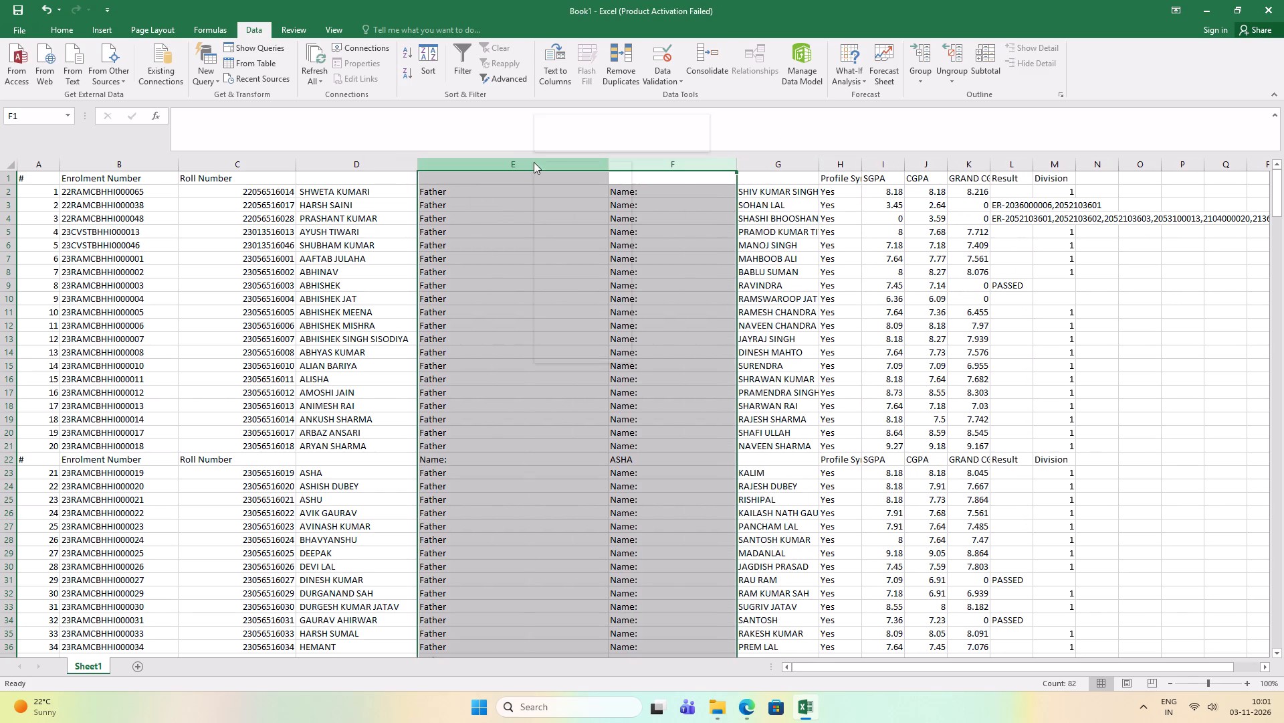
{"action": "left_click", "coordinate": [566, 274]}
{"action": "left_click", "coordinate": [502, 249]}
{"action": "left_click_drag", "start_coordinate": [502, 157], "coordinate": [522, 162]}
{"action": "left_click_drag", "start_coordinate": [496, 165], "coordinate": [552, 165]}
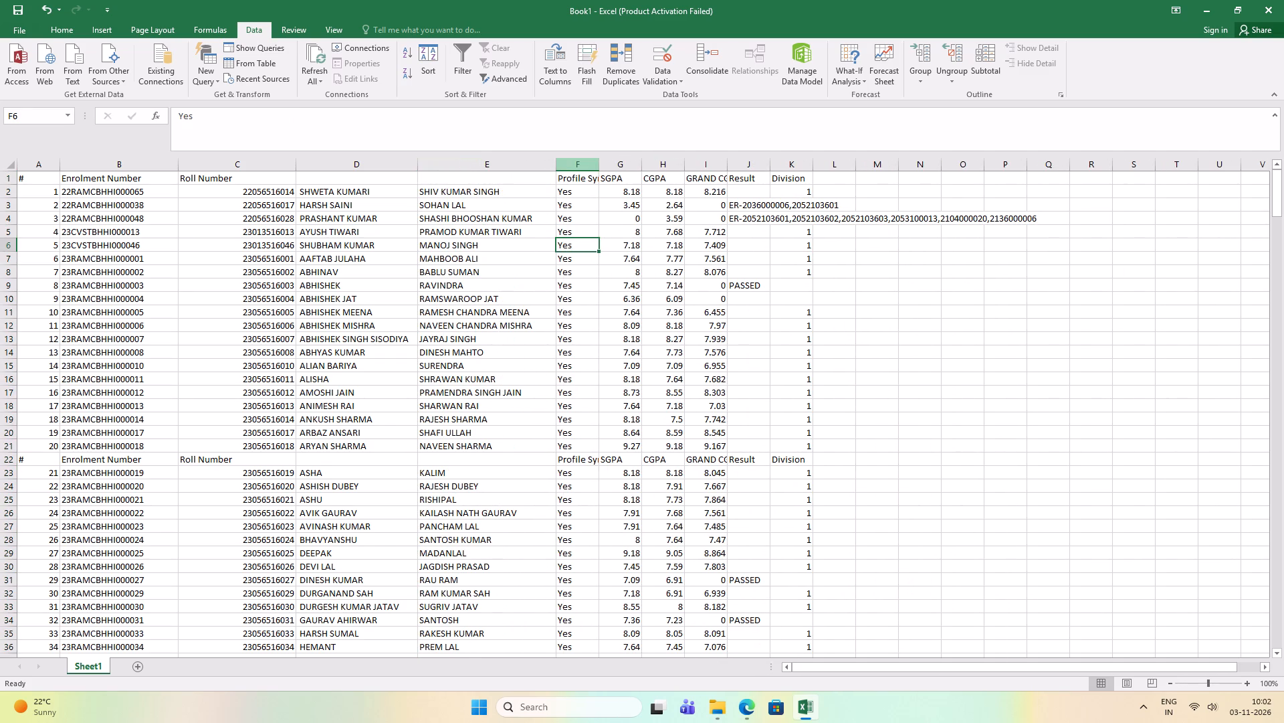
Delete the profile column F, which holds only Yes values, beside the father's name column.
{"action": "left_click", "coordinate": [586, 161]}
{"action": "right_click", "coordinate": [586, 161]}
{"action": "left_click", "coordinate": [633, 268]}
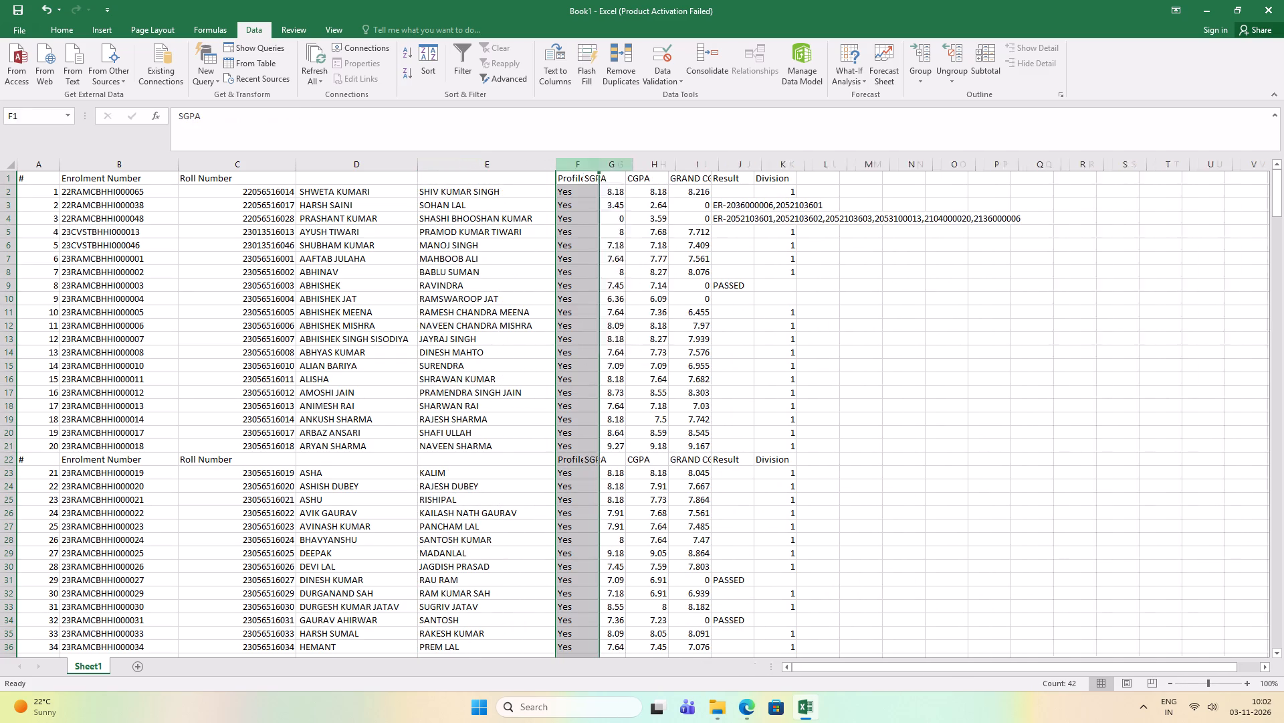
{"action": "left_click", "coordinate": [673, 218]}
Widen the GRAND CGPA, Result and Division columns so their headings fit.
{"action": "left_click_drag", "start_coordinate": [681, 163], "coordinate": [714, 163]}
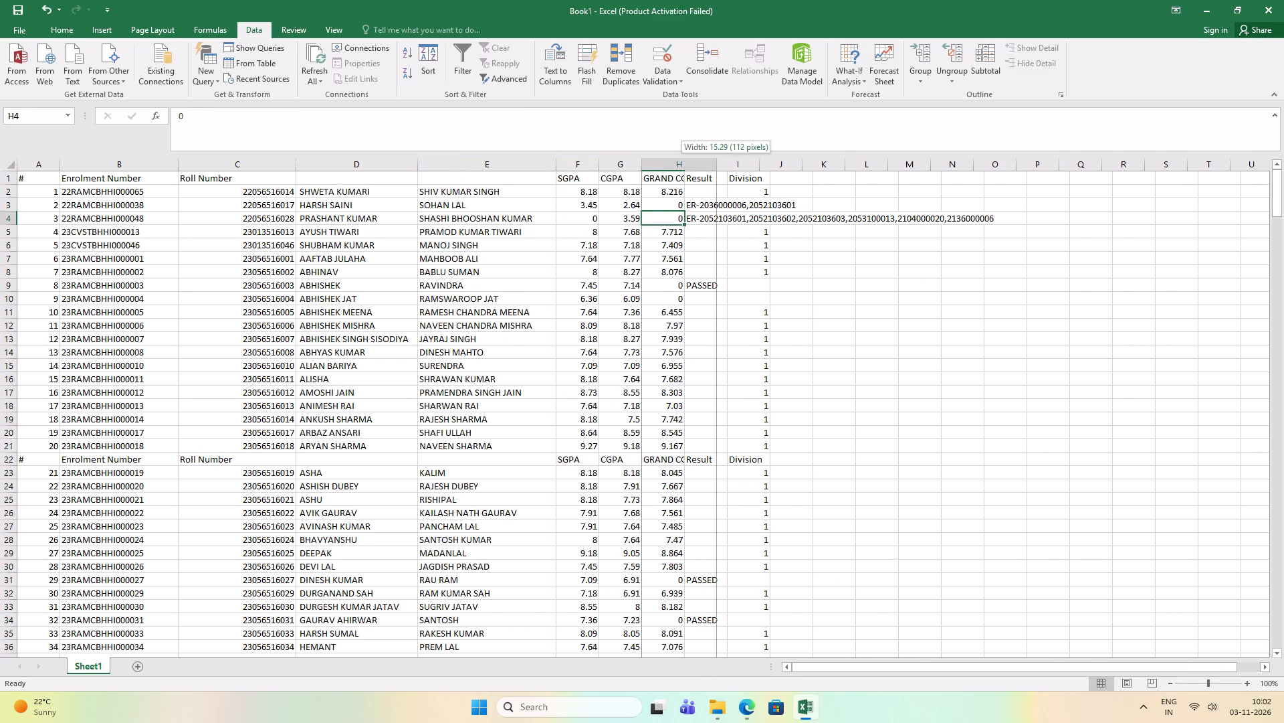
{"action": "left_click_drag", "start_coordinate": [714, 163], "coordinate": [715, 161]}
{"action": "left_click_drag", "start_coordinate": [721, 165], "coordinate": [732, 163]}
{"action": "left_click_drag", "start_coordinate": [772, 165], "coordinate": [780, 165]}
{"action": "left_click_drag", "start_coordinate": [823, 161], "coordinate": [848, 161]}
Make the header row A1:J1 bold and add filters to it.
{"action": "left_click_drag", "start_coordinate": [41, 181], "coordinate": [800, 175]}
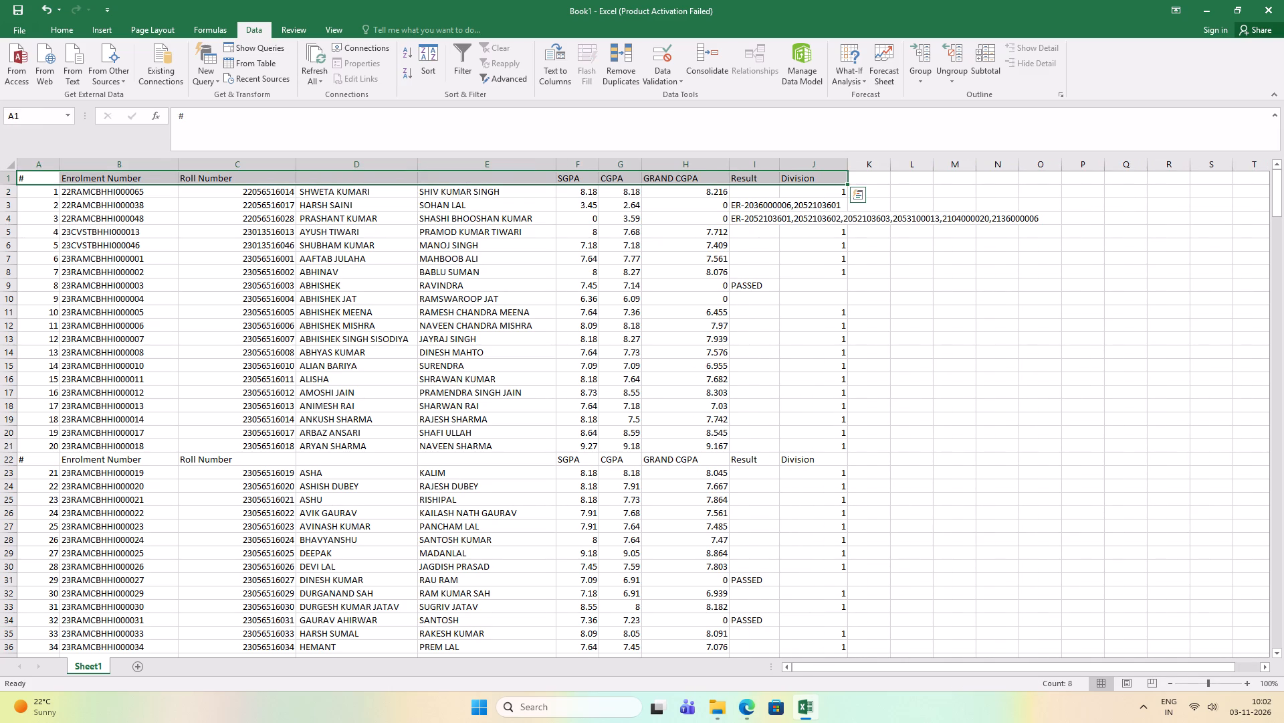
{"action": "key", "text": "ctrl+b"}
{"action": "key", "text": "ctrl+shift+l"}
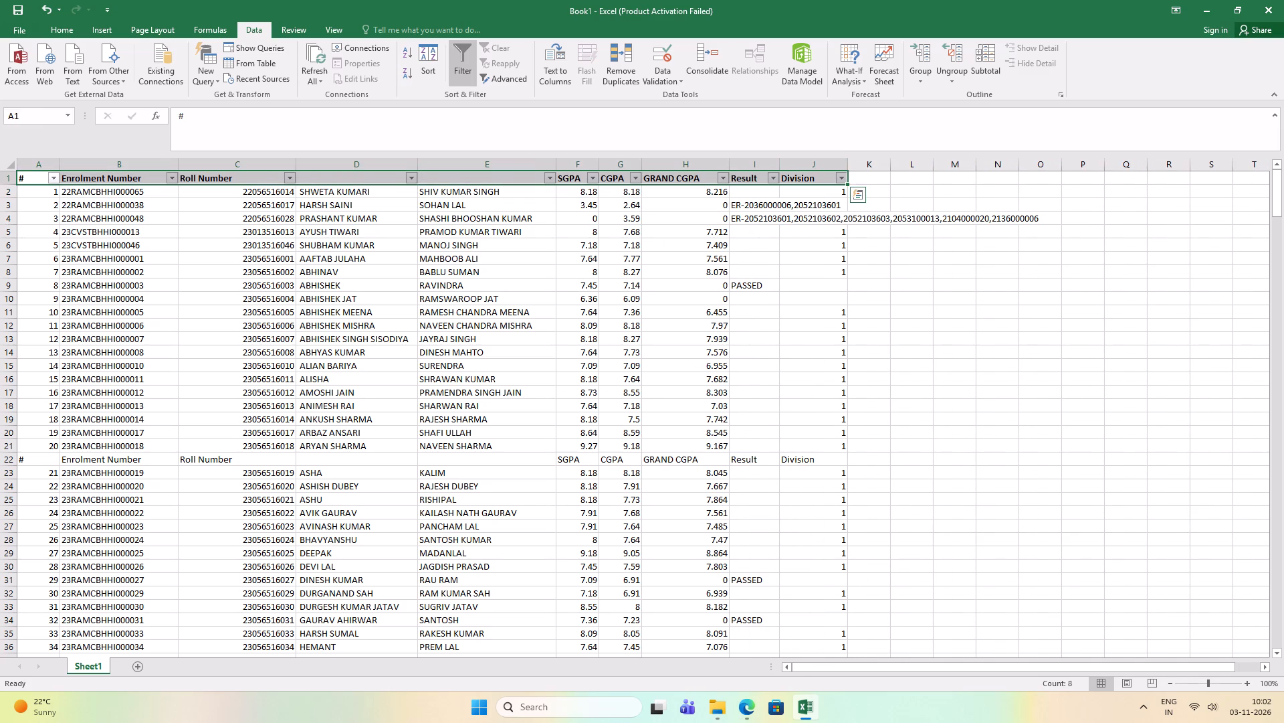
Delete row 22, the repeated header row in the middle of the student records.
{"action": "left_click", "coordinate": [9, 457]}
{"action": "right_click", "coordinate": [9, 457]}
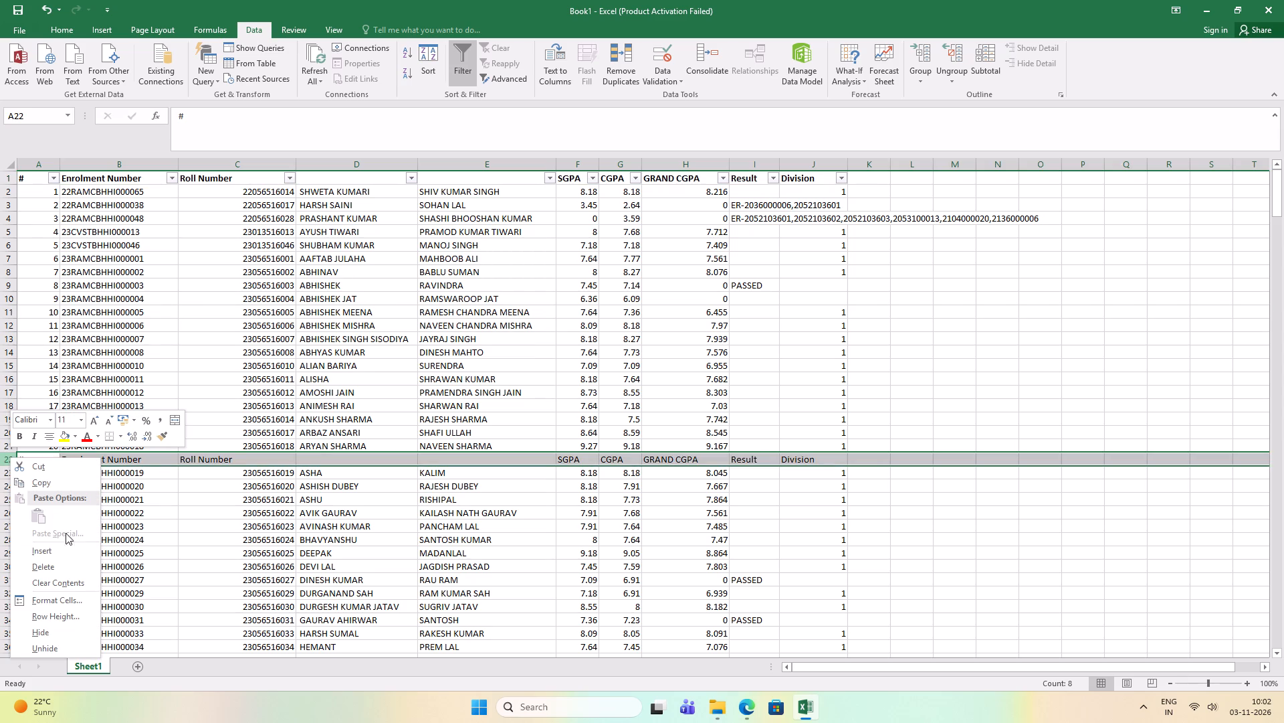
{"action": "left_click", "coordinate": [63, 564]}
Apply All Borders to the student data in A2:J41.
{"action": "left_click_drag", "start_coordinate": [54, 192], "coordinate": [60, 196]}
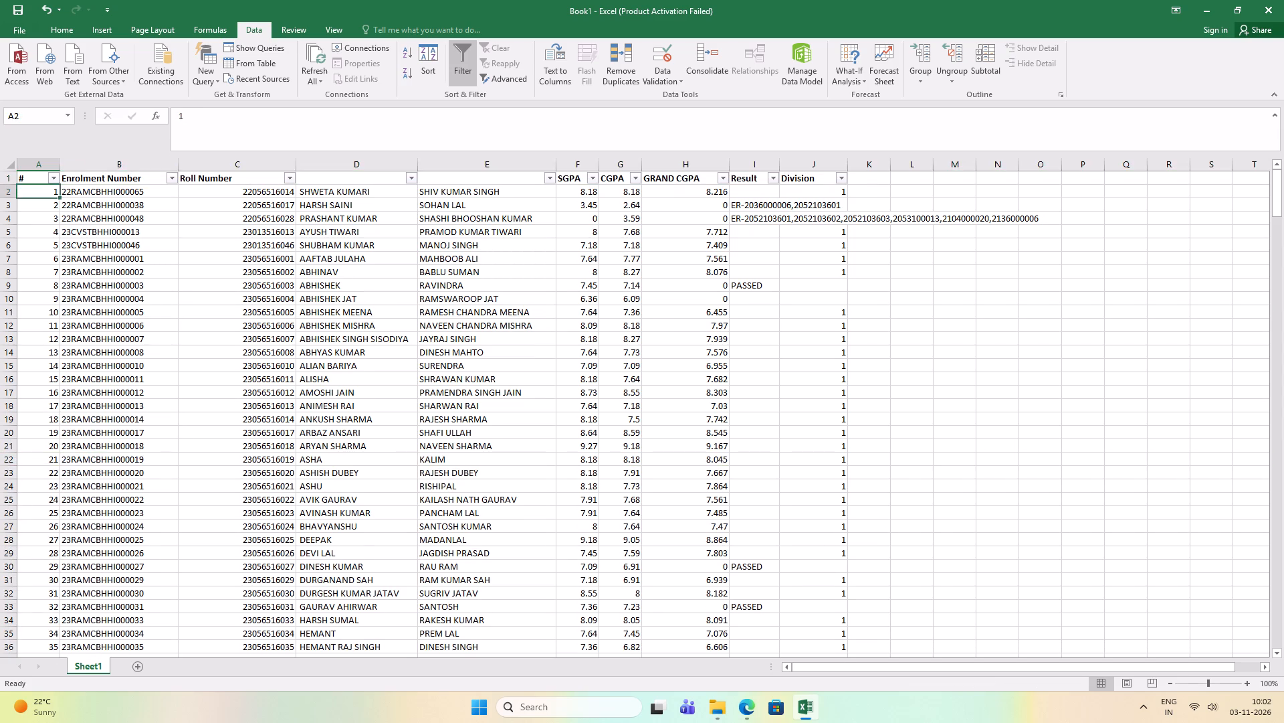
{"action": "left_click_drag", "start_coordinate": [60, 196], "coordinate": [846, 606]}
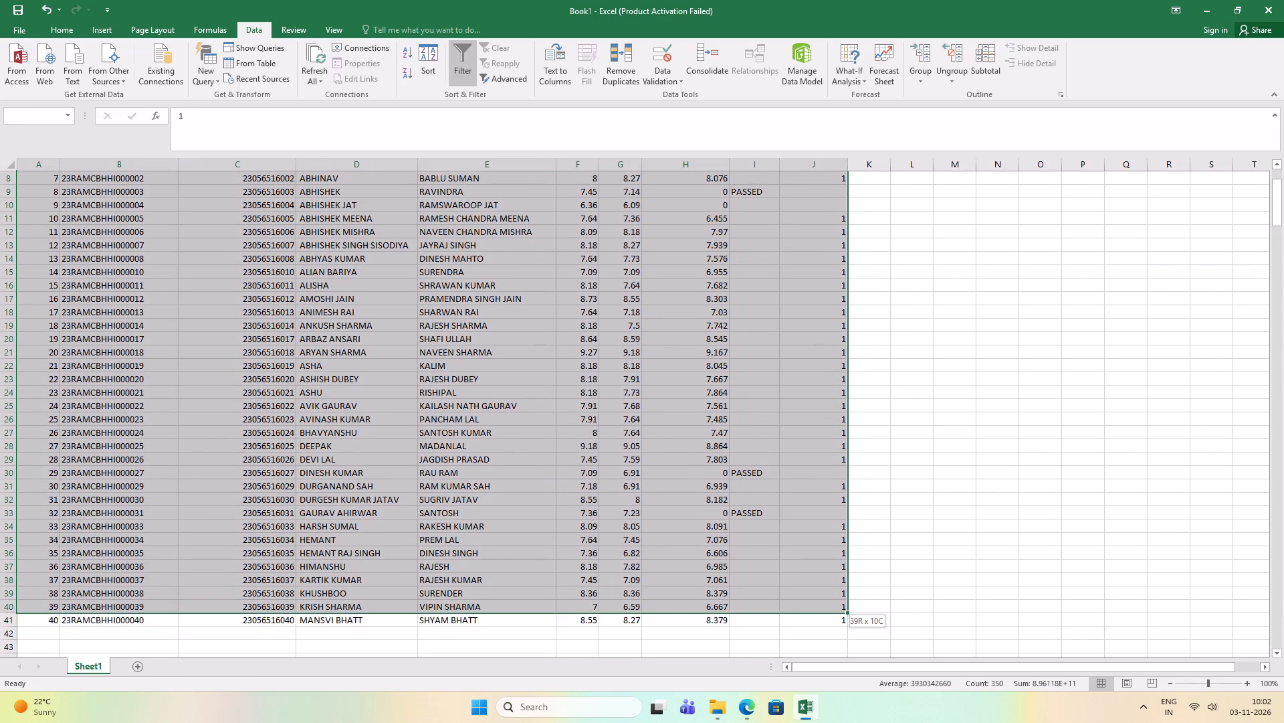
{"action": "left_click_drag", "start_coordinate": [846, 606], "coordinate": [841, 622]}
{"action": "left_click", "coordinate": [65, 26]}
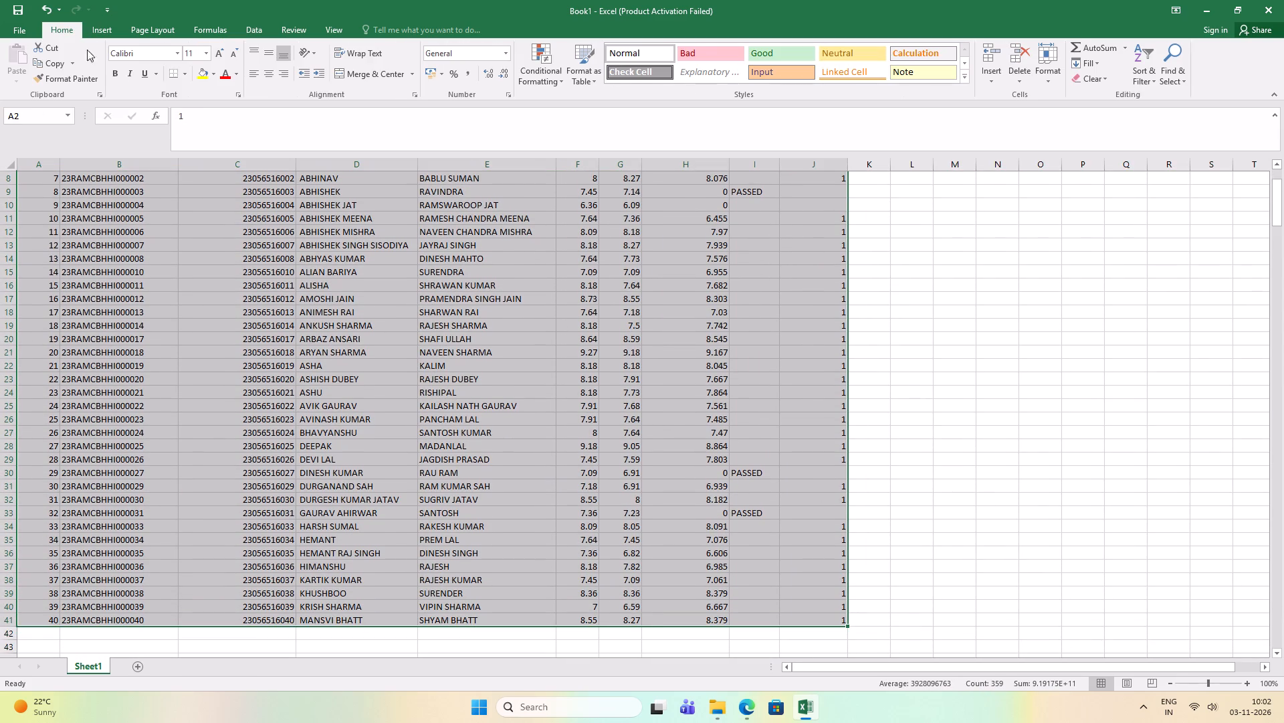
{"action": "left_click", "coordinate": [182, 75]}
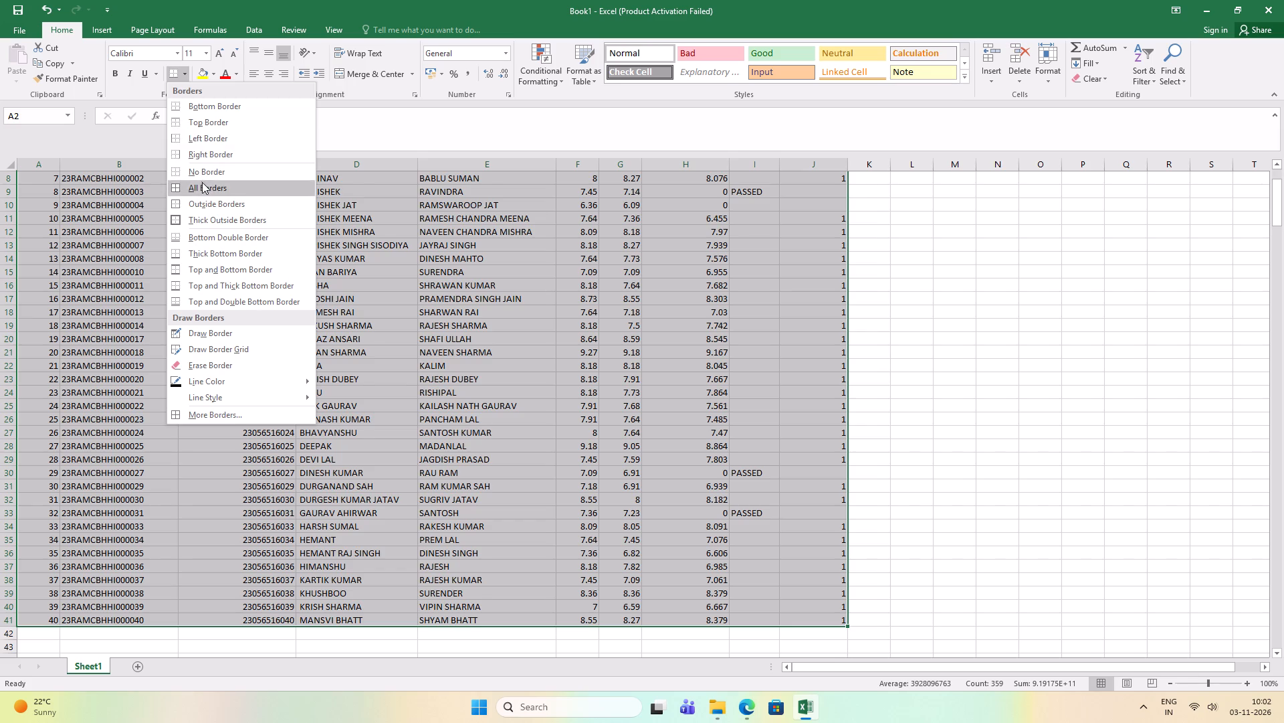
{"action": "left_click", "coordinate": [203, 183]}
{"action": "scroll", "coordinate": [416, 293], "scroll_direction": "up", "scroll_amount": 5}
{"action": "left_click", "coordinate": [562, 326]}
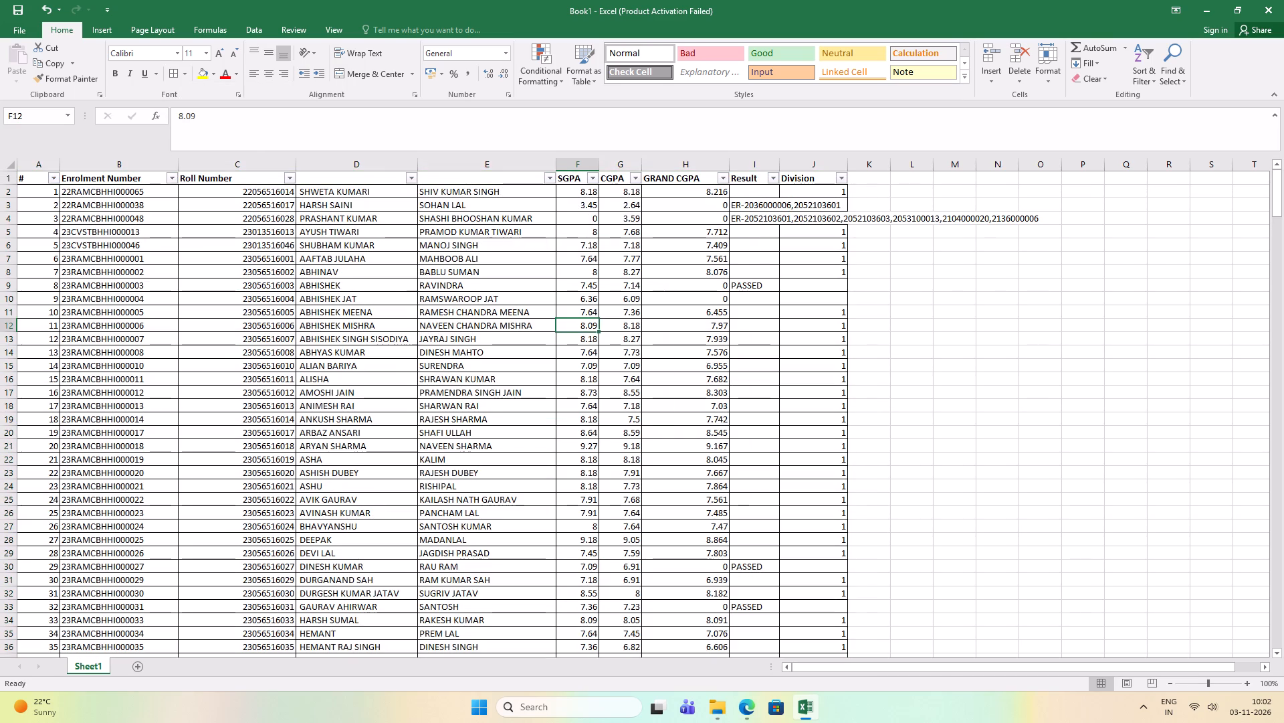
Sort the student table by CGPA from largest to smallest and check the top-ranked student's roll number, name and CGPA.
{"action": "left_click", "coordinate": [641, 181]}
{"action": "left_click", "coordinate": [555, 208]}
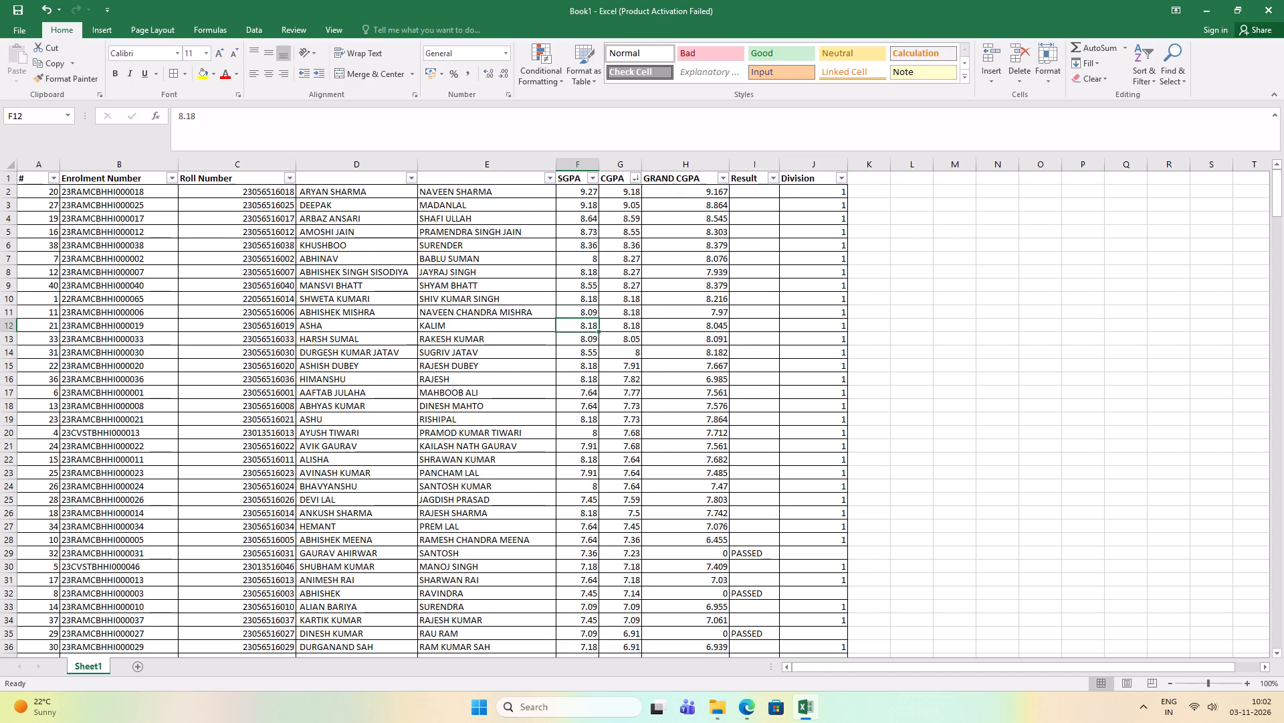
{"action": "left_click", "coordinate": [347, 192]}
{"action": "left_click", "coordinate": [279, 193]}
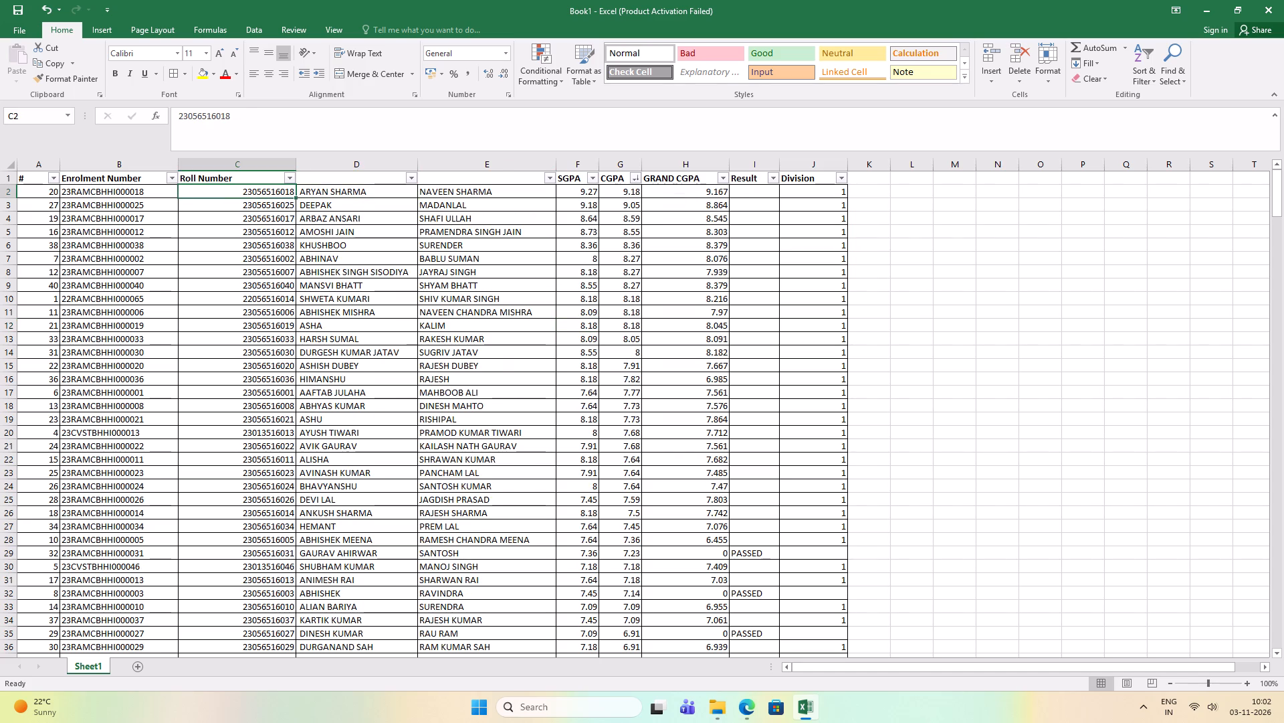
{"action": "left_click", "coordinate": [387, 191]}
{"action": "left_click", "coordinate": [631, 196]}
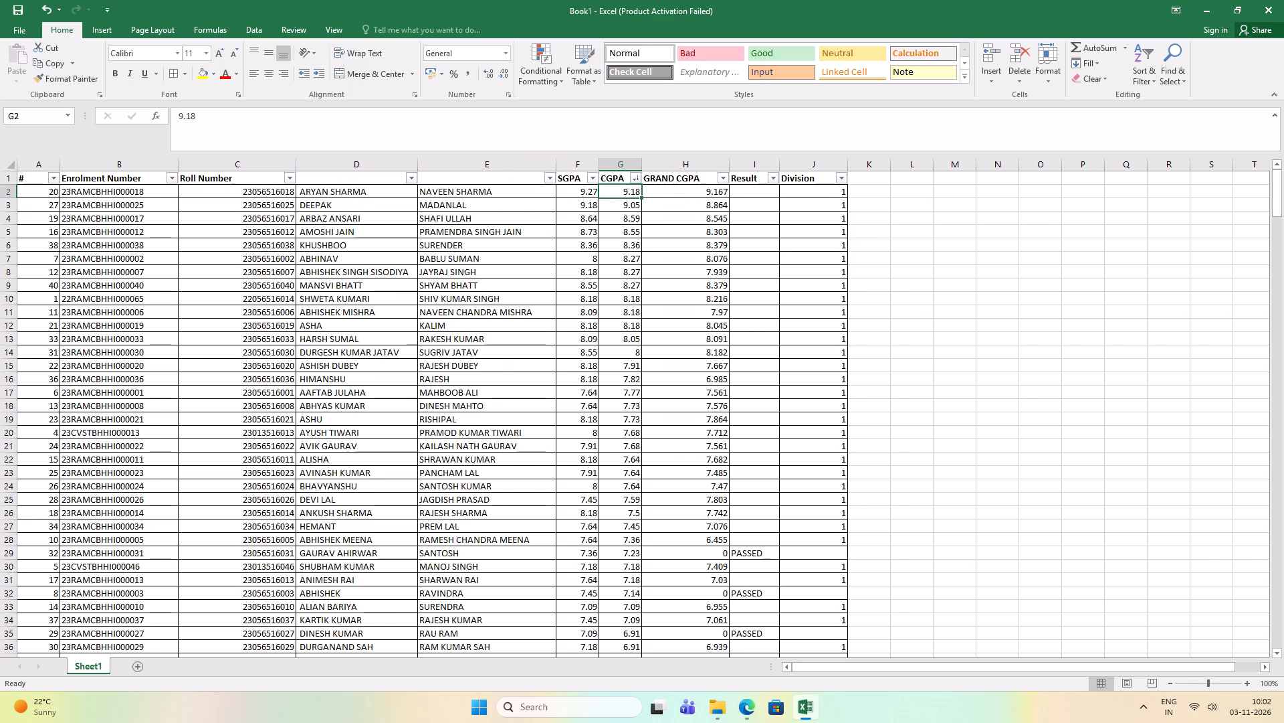
{"action": "left_click", "coordinate": [380, 191]}
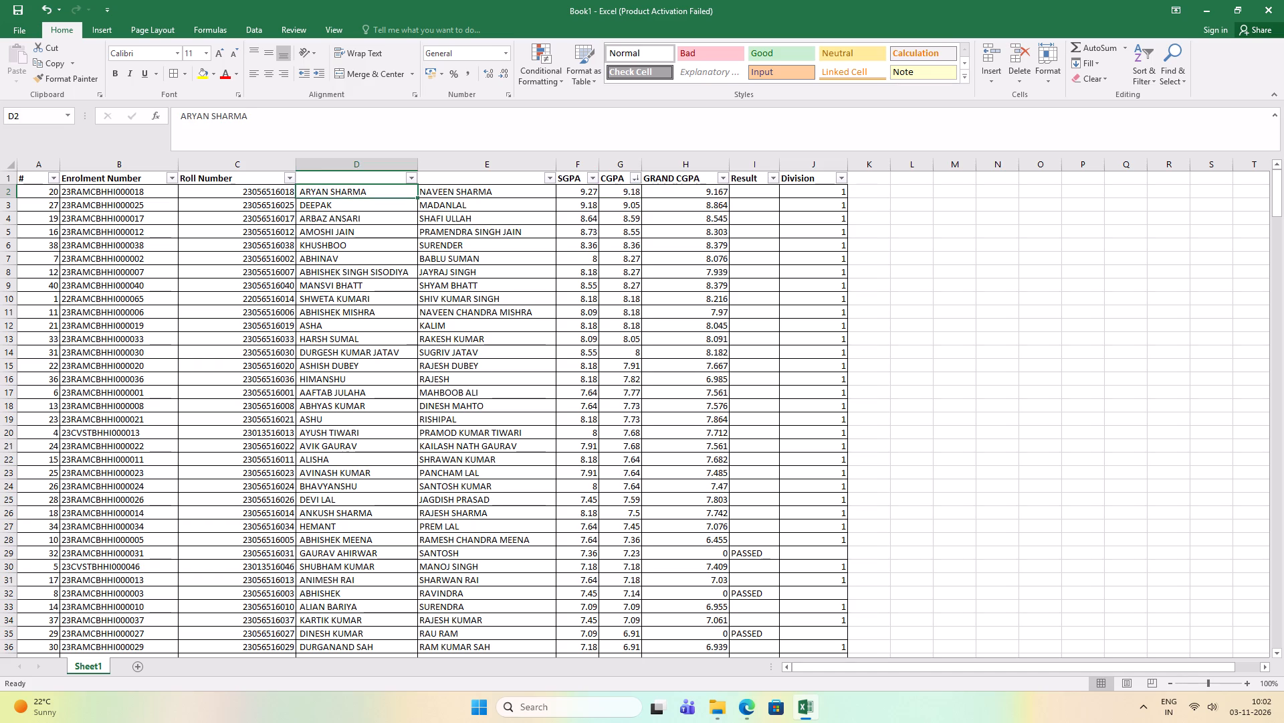
Sort the student table by GRAND CGPA from largest to smallest and check the highest values.
{"action": "left_click", "coordinate": [726, 179]}
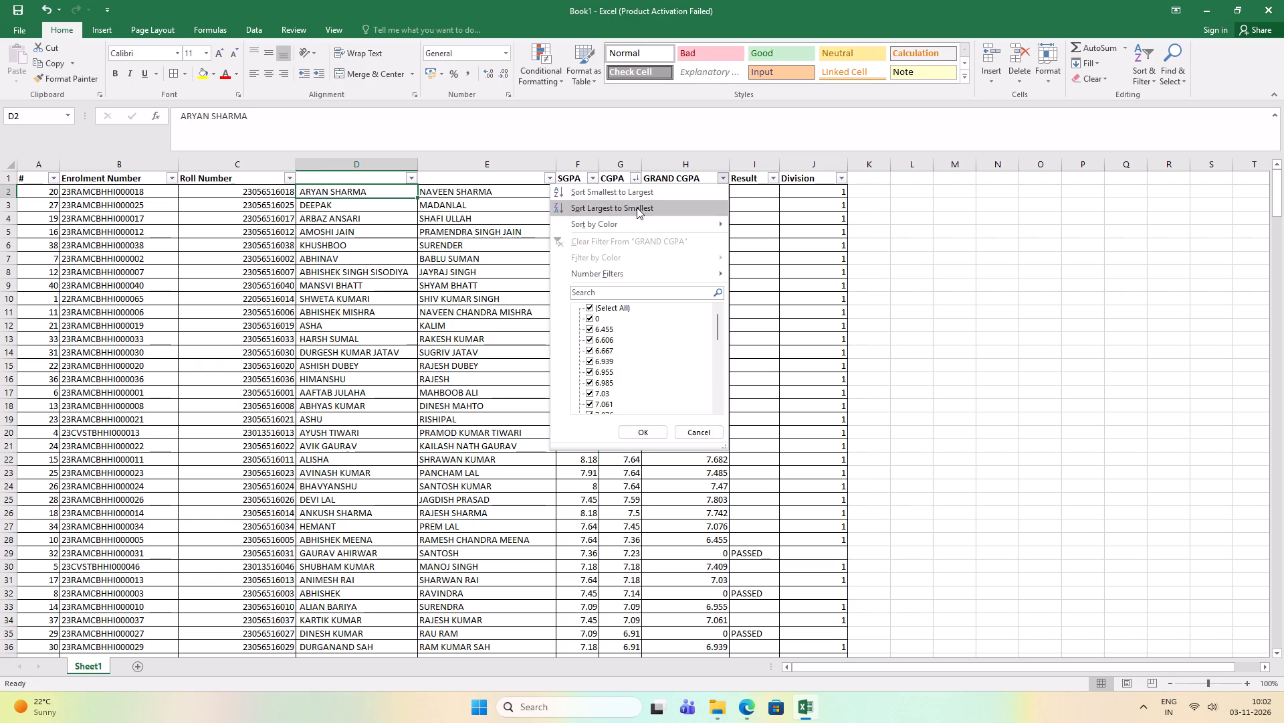
{"action": "left_click", "coordinate": [637, 206]}
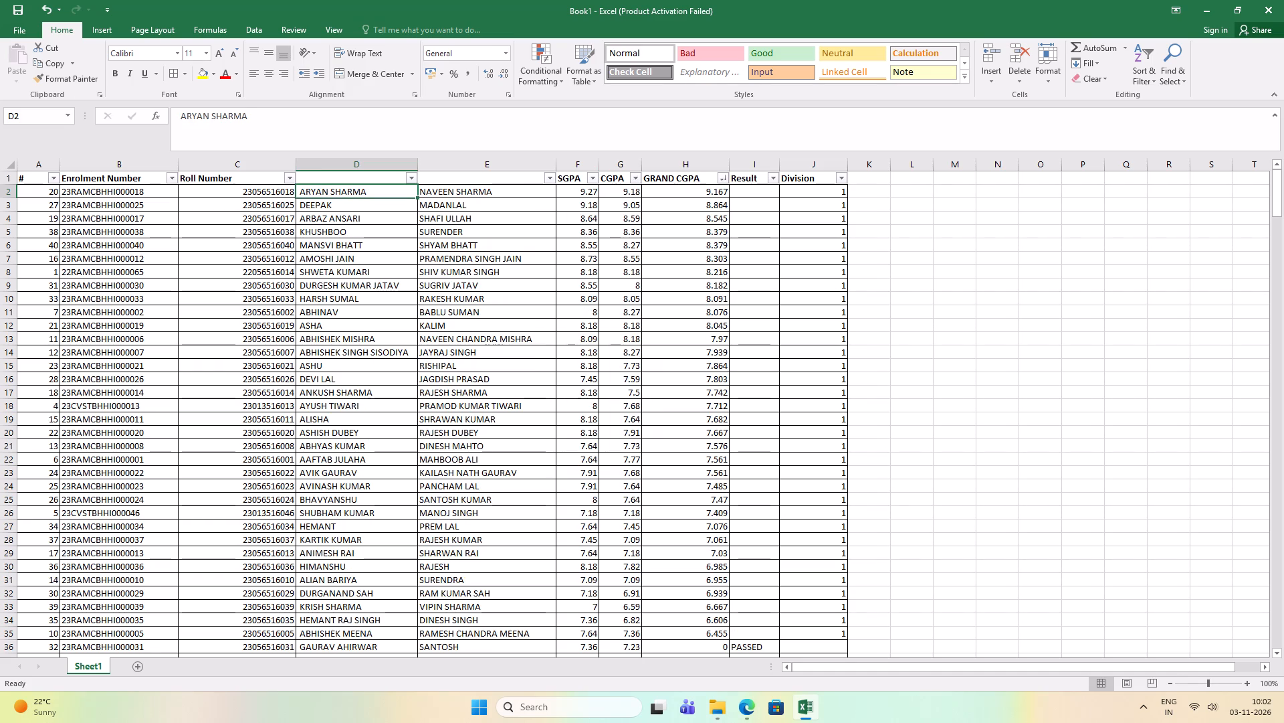
{"action": "left_click", "coordinate": [714, 195]}
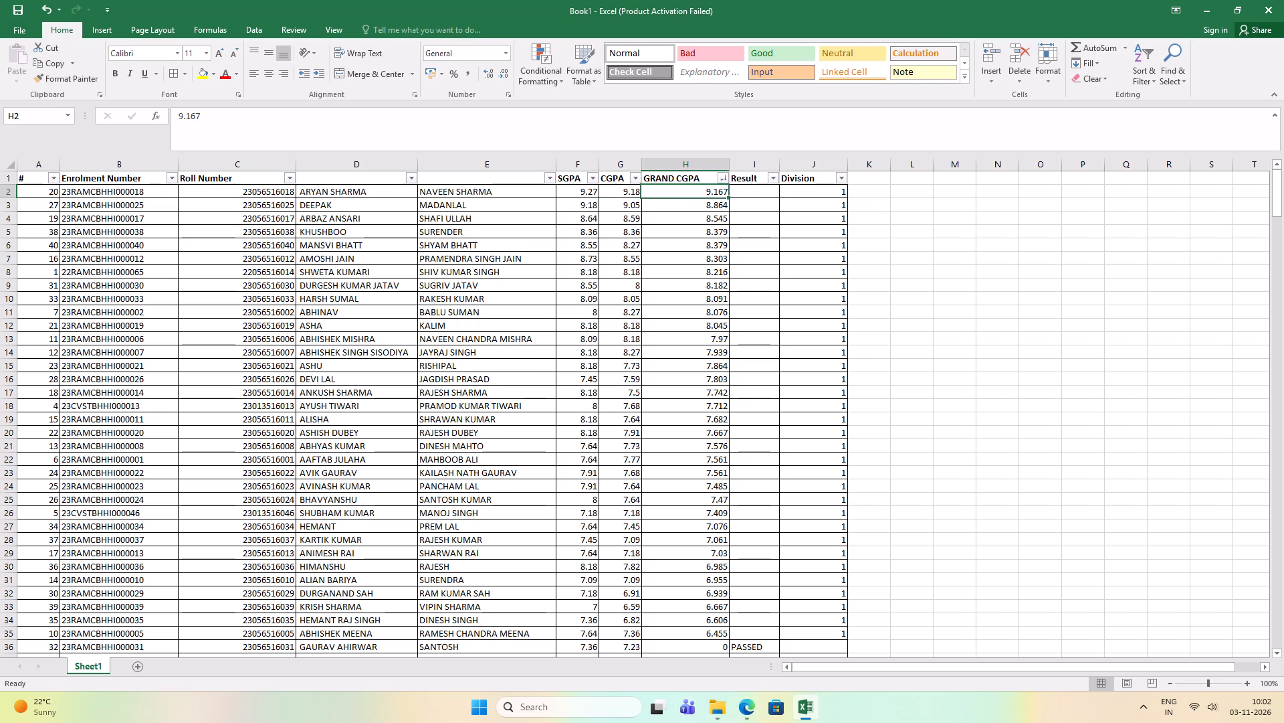
{"action": "left_click", "coordinate": [652, 230]}
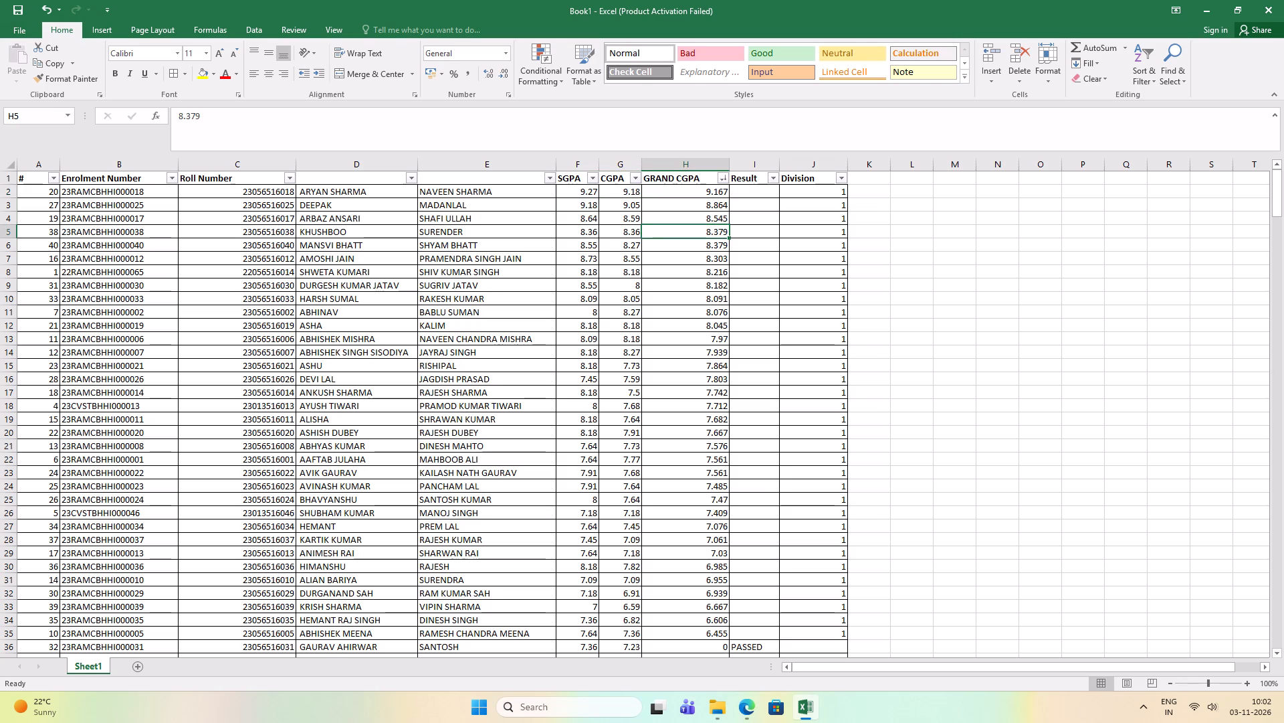
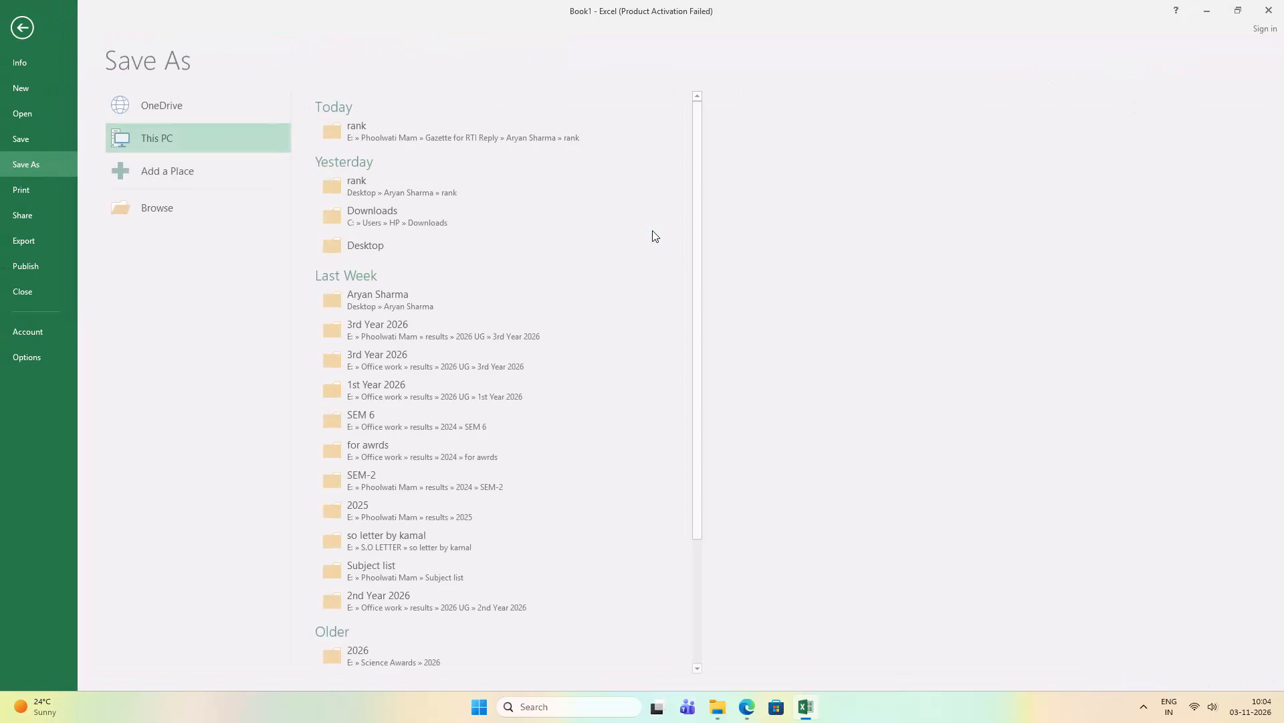
Open the Hindi_Sem6_May-June_2026_Ranked workbook from the rank folder and compare its CGPA values with the sorted student table in Book1.
{"action": "key", "text": "Escape"}
{"action": "scroll", "coordinate": [85, 552], "scroll_direction": "up", "scroll_amount": 1}
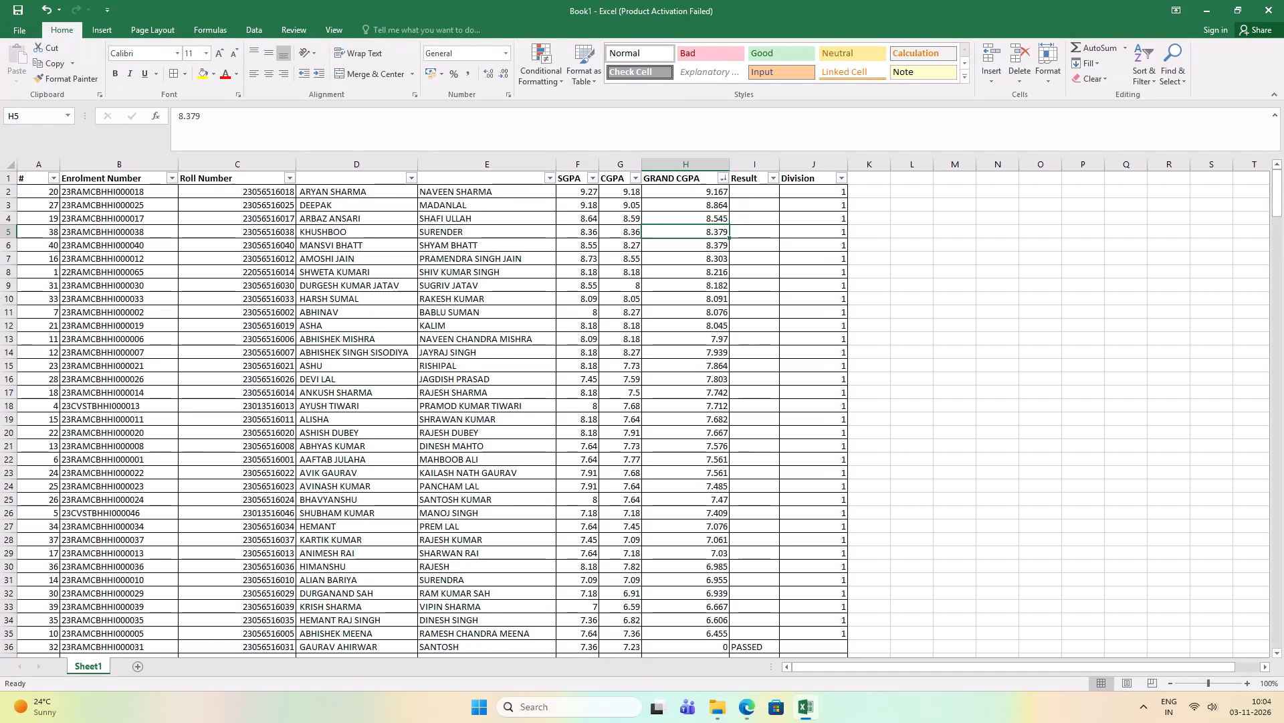
{"action": "key", "text": "alt+Tab"}
{"action": "key", "text": "alt+Tab"}
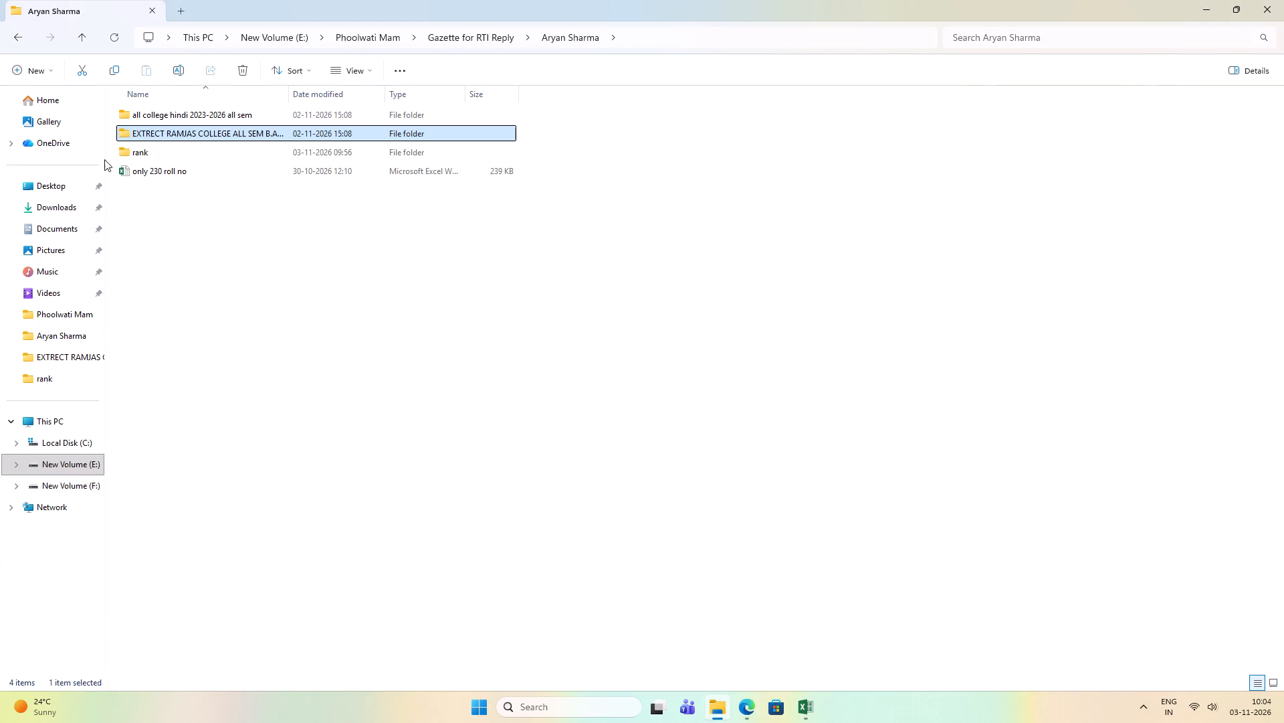
{"action": "double_click", "coordinate": [158, 149]}
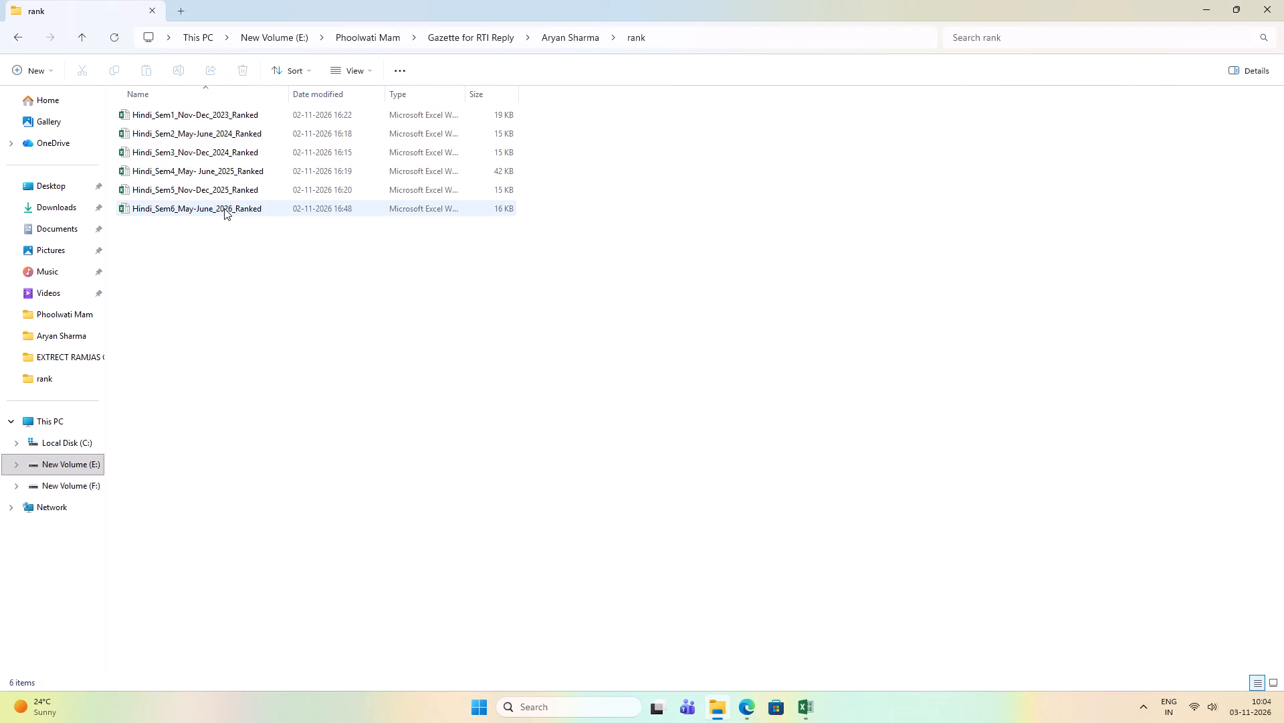
{"action": "double_click", "coordinate": [172, 208]}
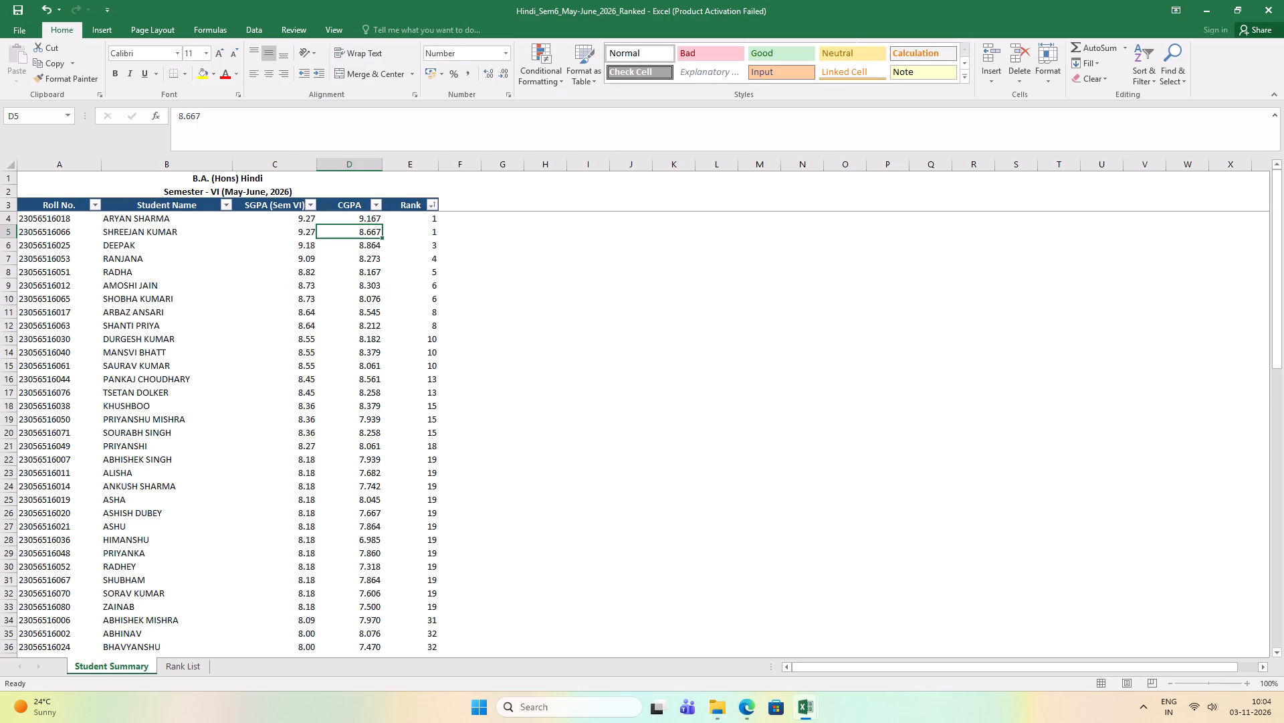
{"action": "left_click", "coordinate": [495, 327]}
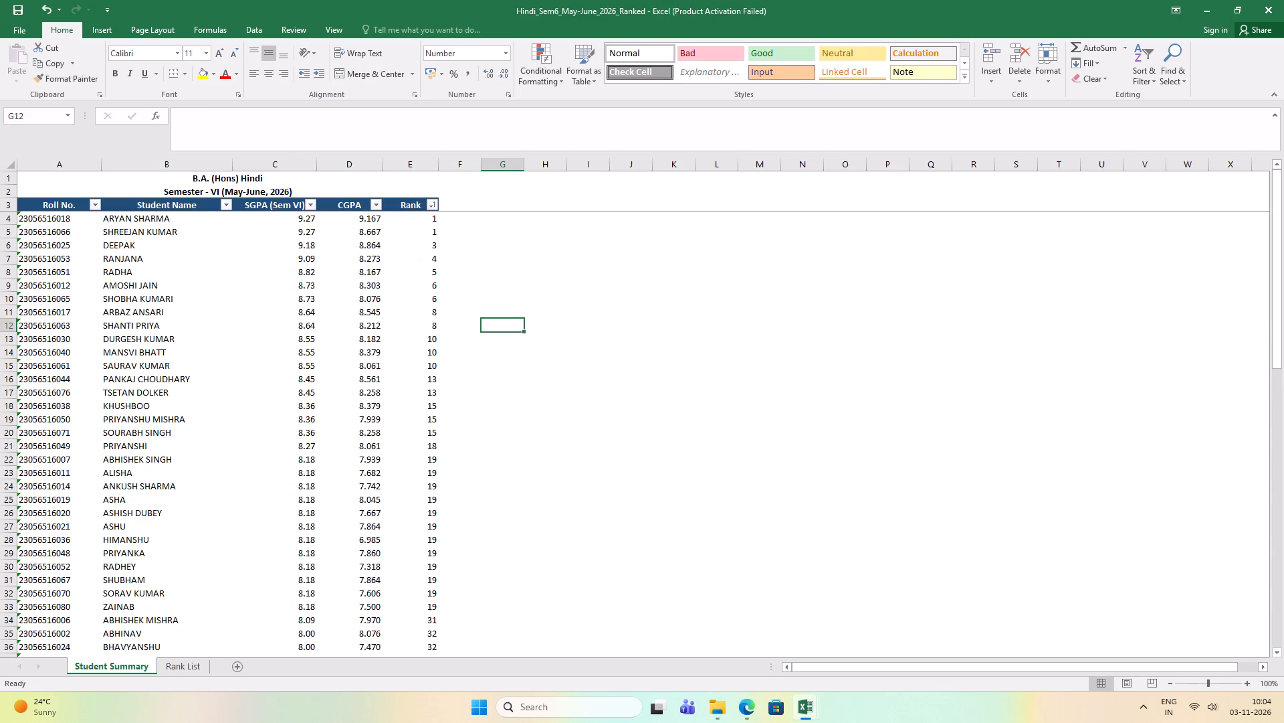
{"action": "key", "text": "alt+Tab"}
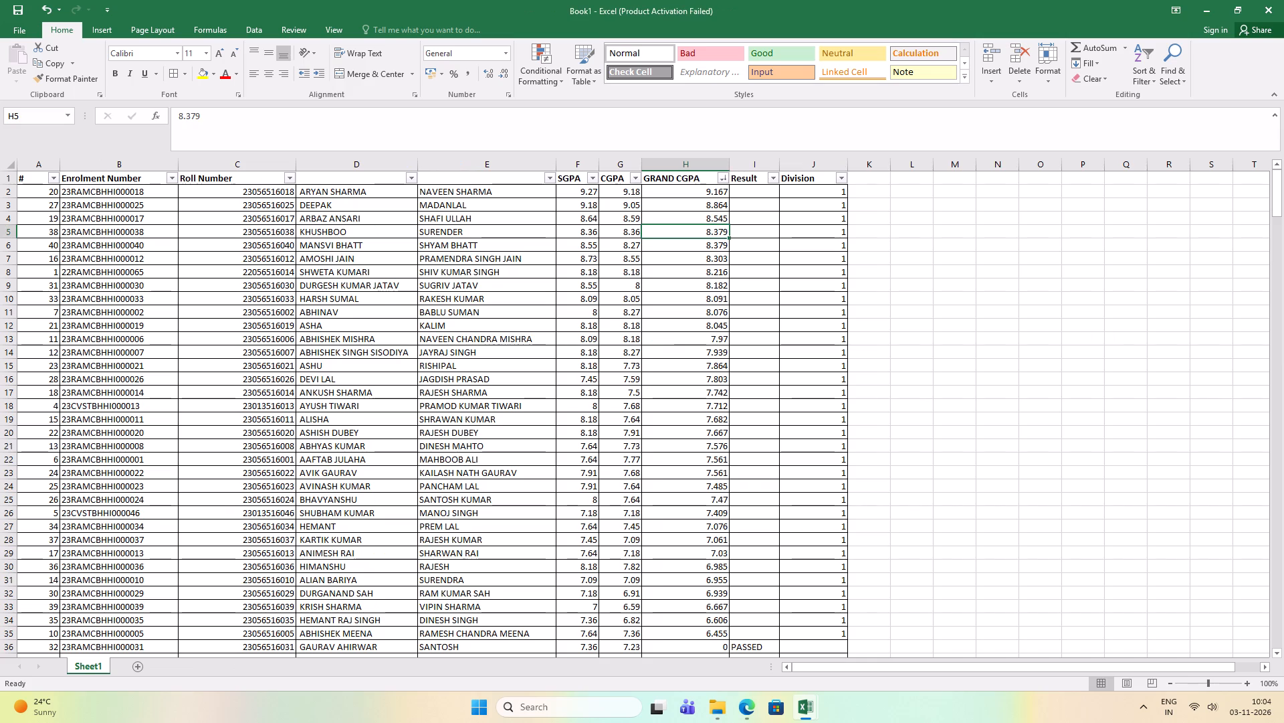
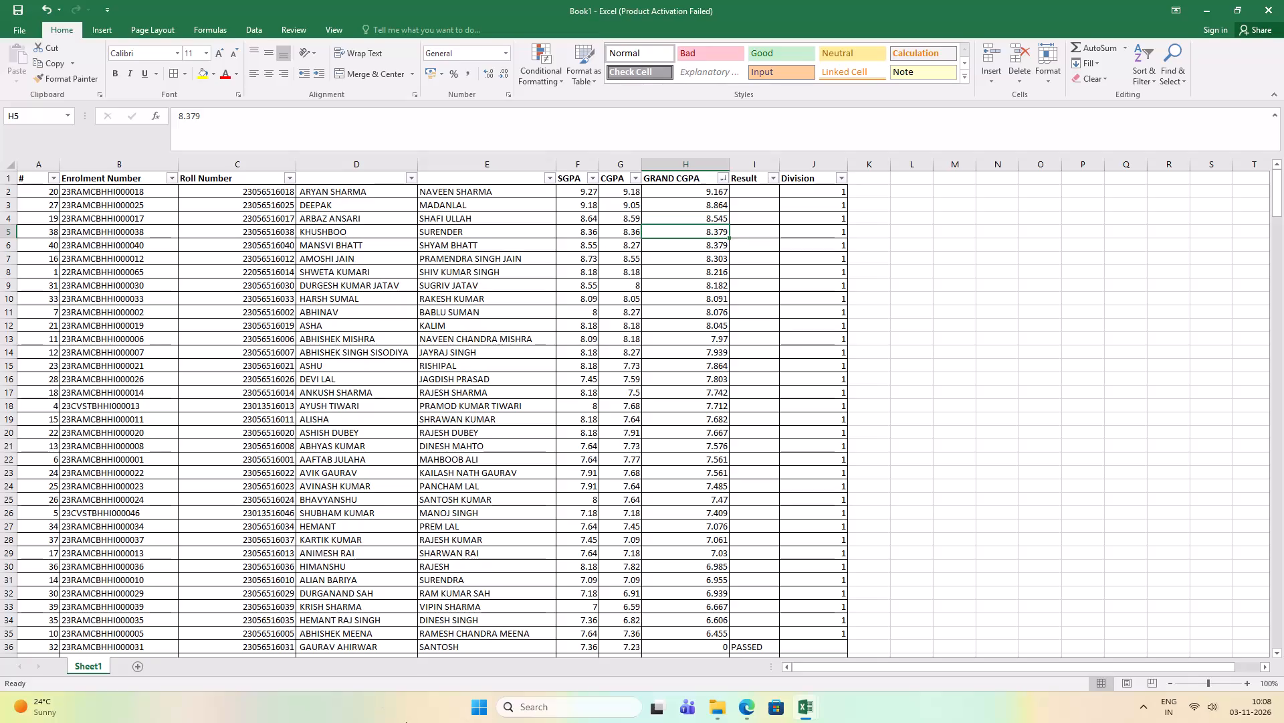
Open the "only 230 roll no" workbook from results > 2026 UG > 3rd Year 2026 on drive E without updating its external links.
{"action": "left_click", "coordinate": [1227, 4]}
{"action": "left_click", "coordinate": [1204, 8]}
{"action": "left_click", "coordinate": [1202, 10]}
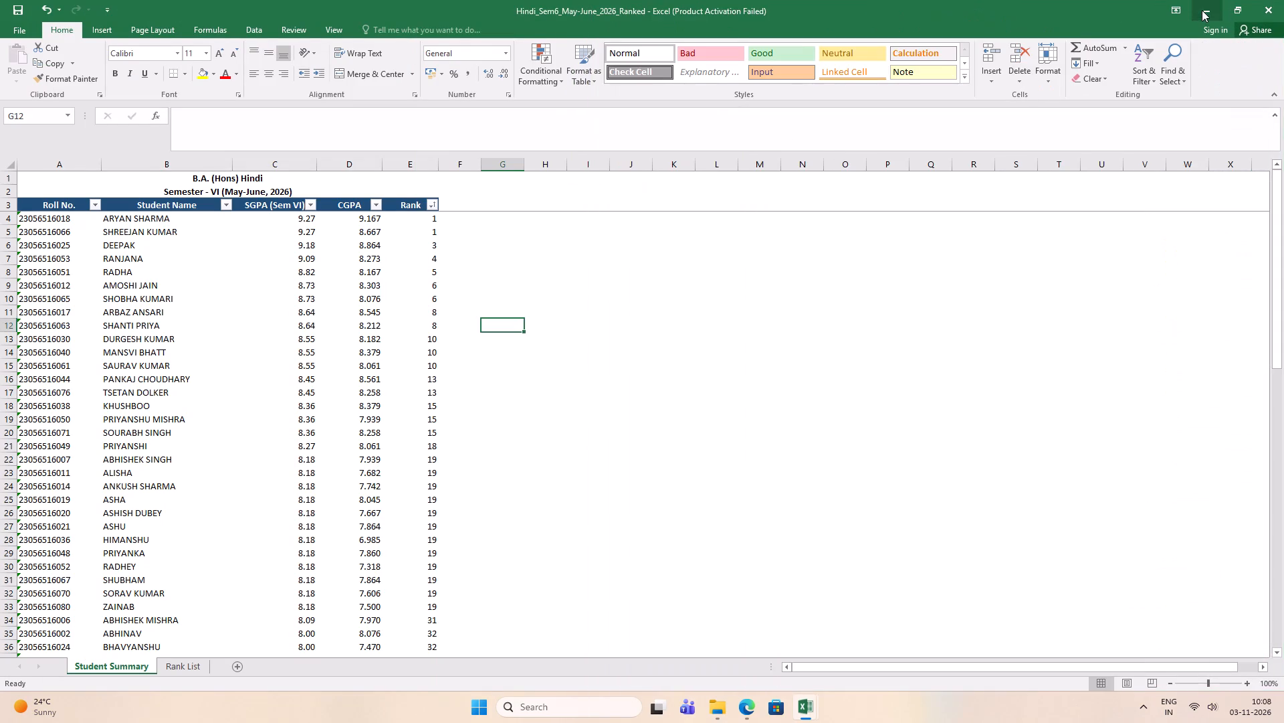
{"action": "left_click", "coordinate": [49, 414]}
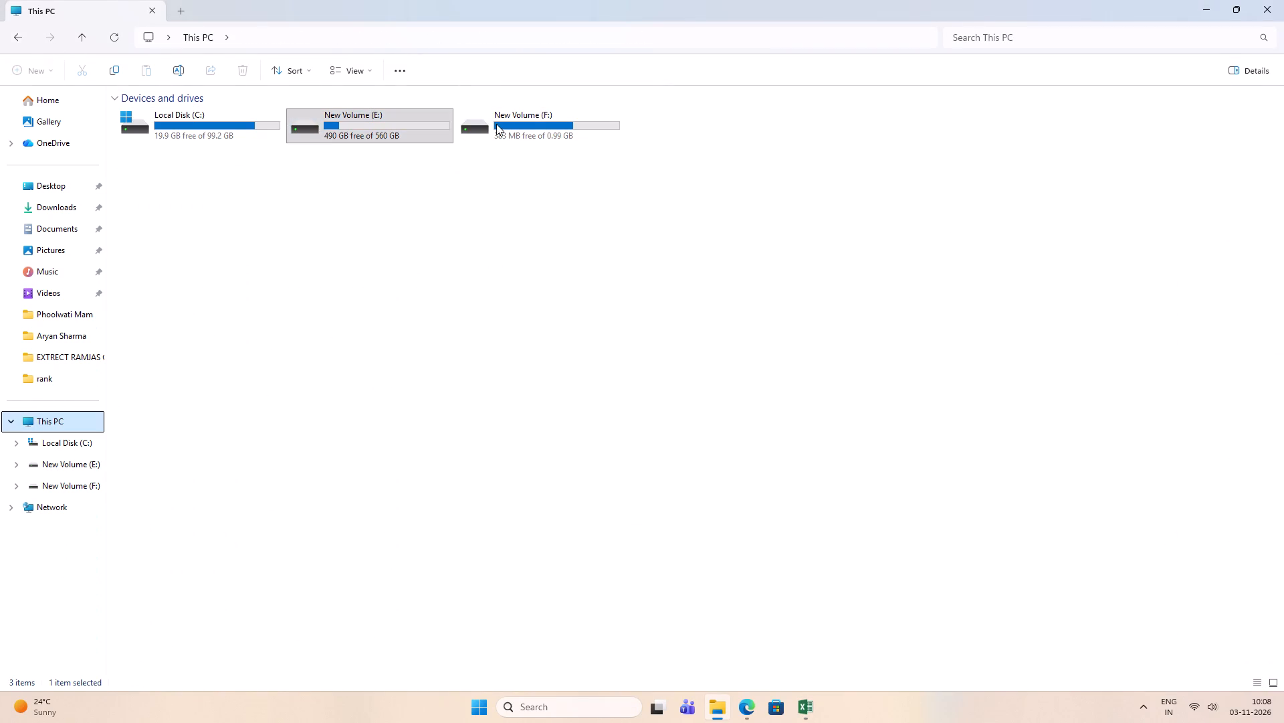
{"action": "left_click", "coordinate": [328, 139]}
{"action": "double_click", "coordinate": [340, 127]}
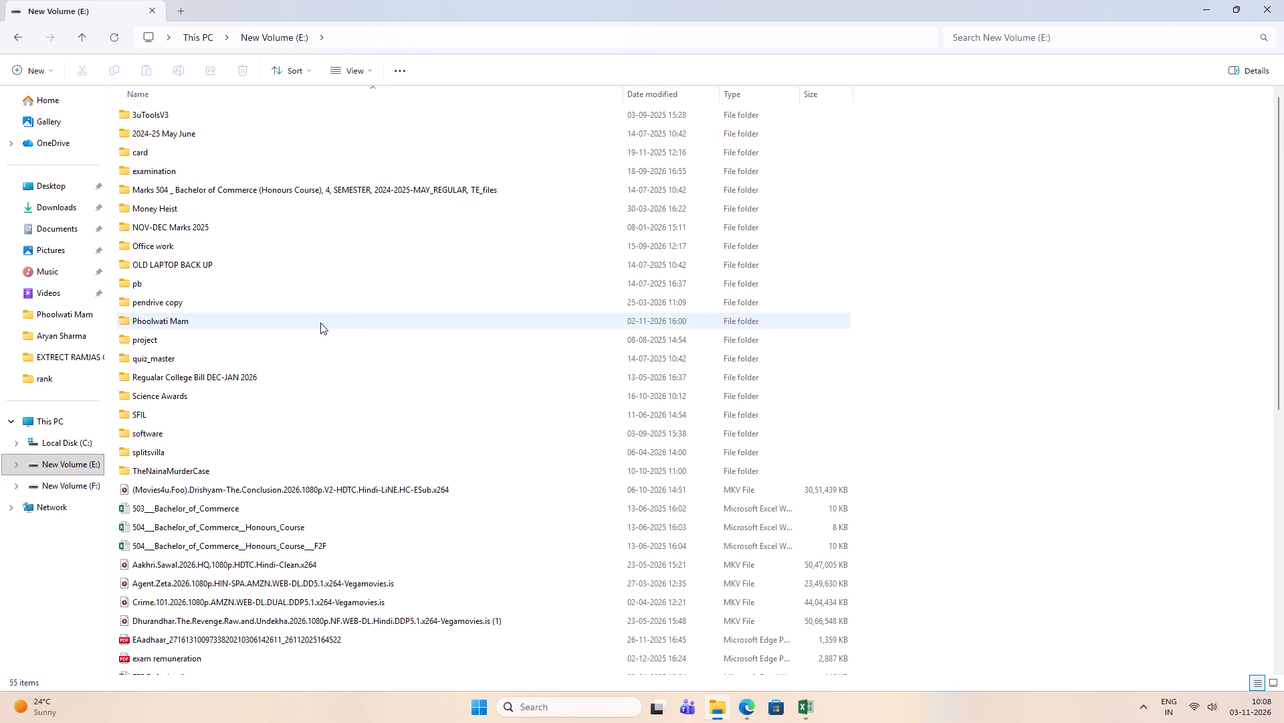
{"action": "double_click", "coordinate": [164, 323]}
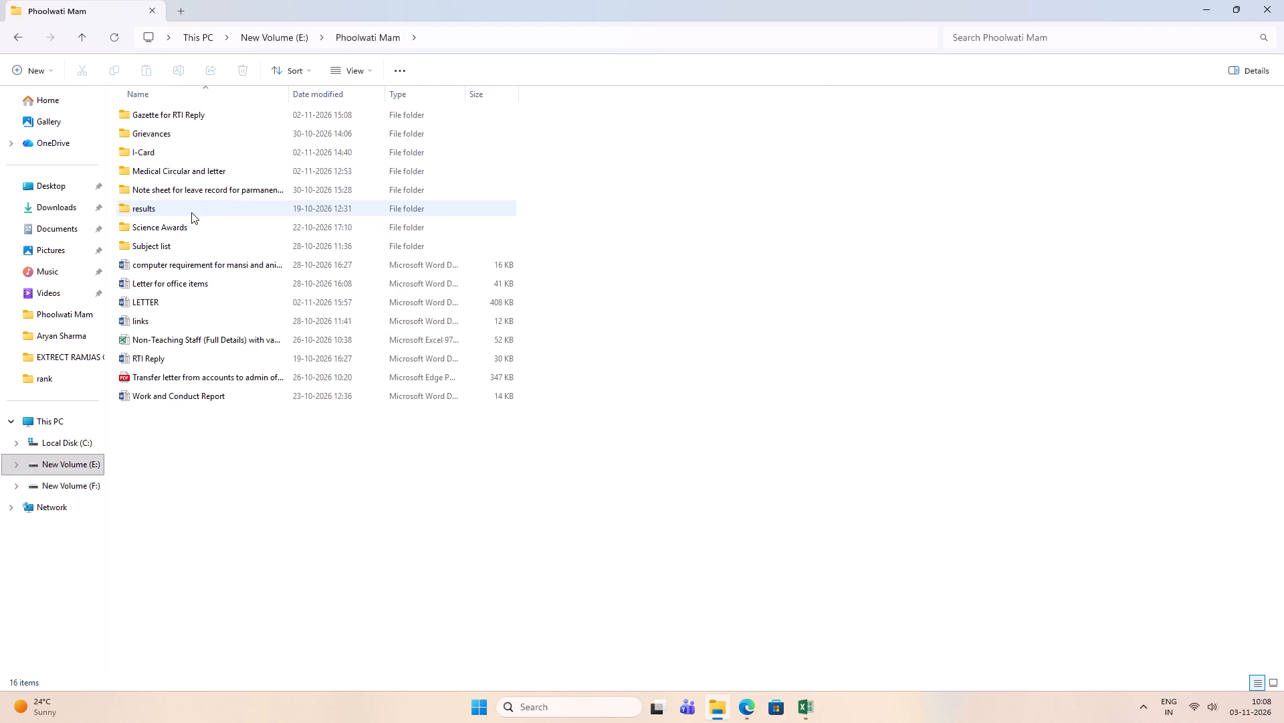
{"action": "double_click", "coordinate": [175, 210]}
{"action": "scroll", "coordinate": [61, 438], "scroll_direction": "down", "scroll_amount": 2}
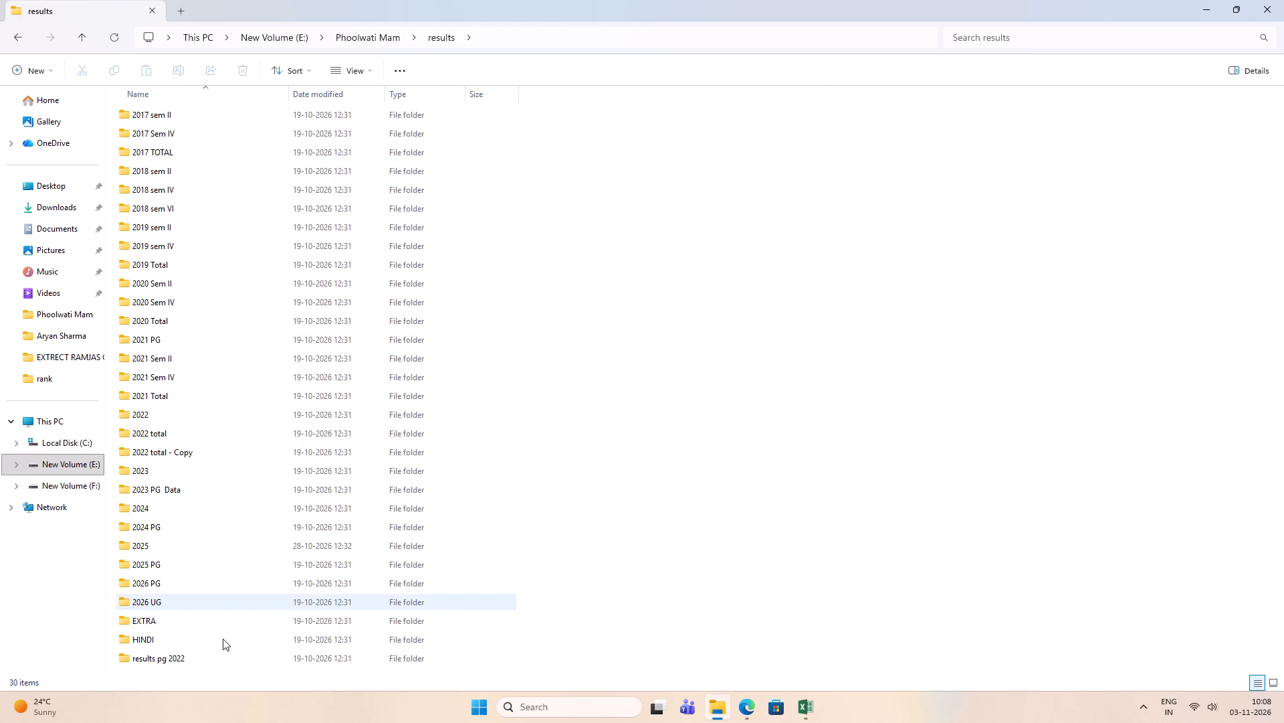
{"action": "double_click", "coordinate": [164, 606]}
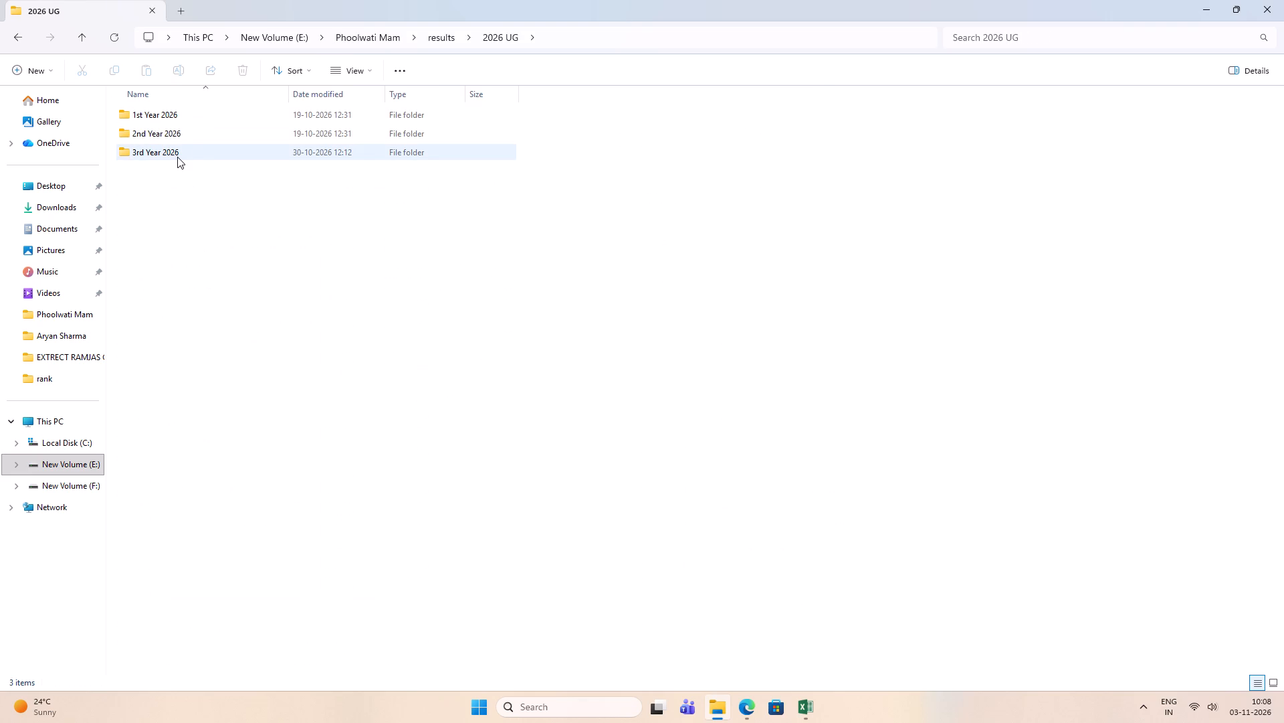
{"action": "double_click", "coordinate": [177, 157]}
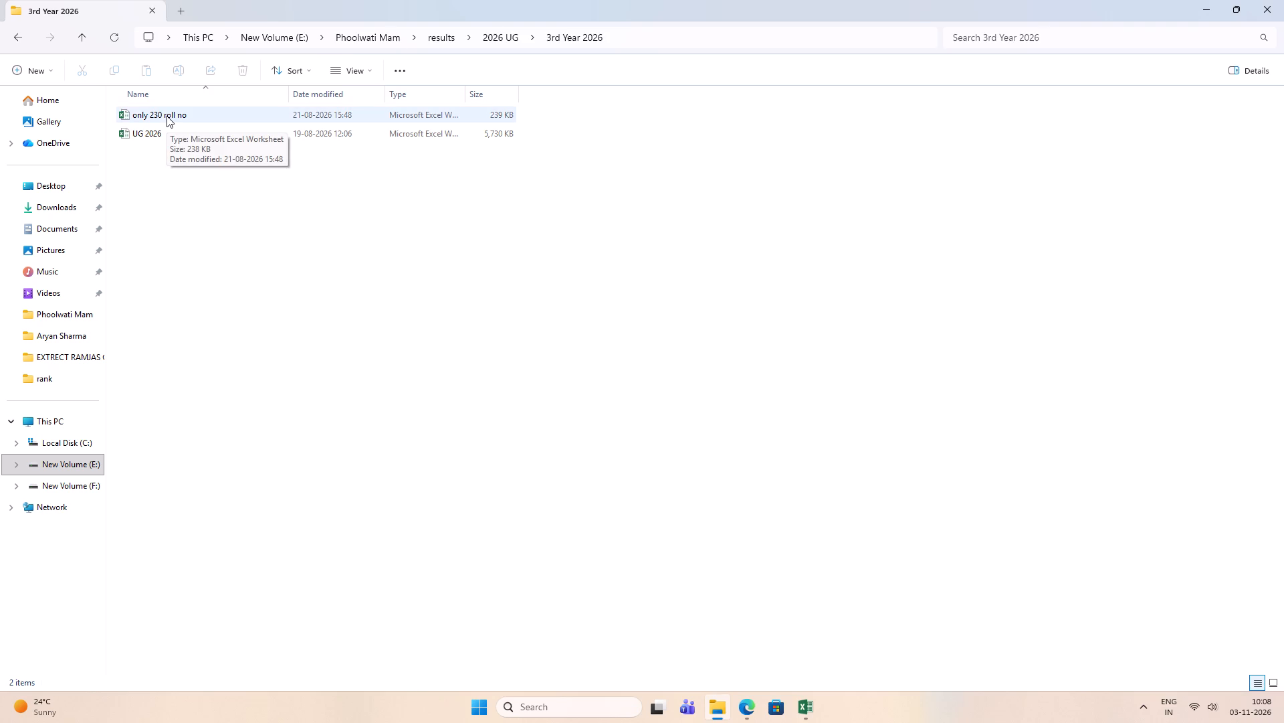
{"action": "double_click", "coordinate": [167, 116]}
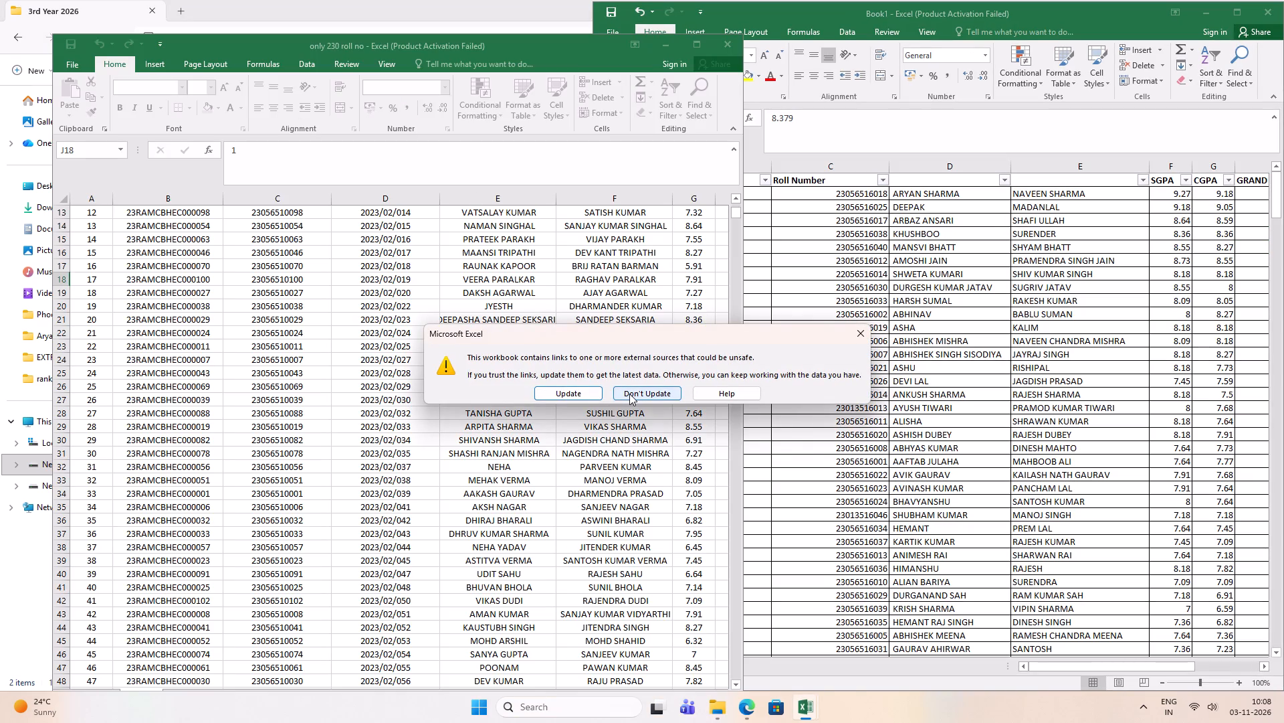
{"action": "left_click", "coordinate": [662, 396]}
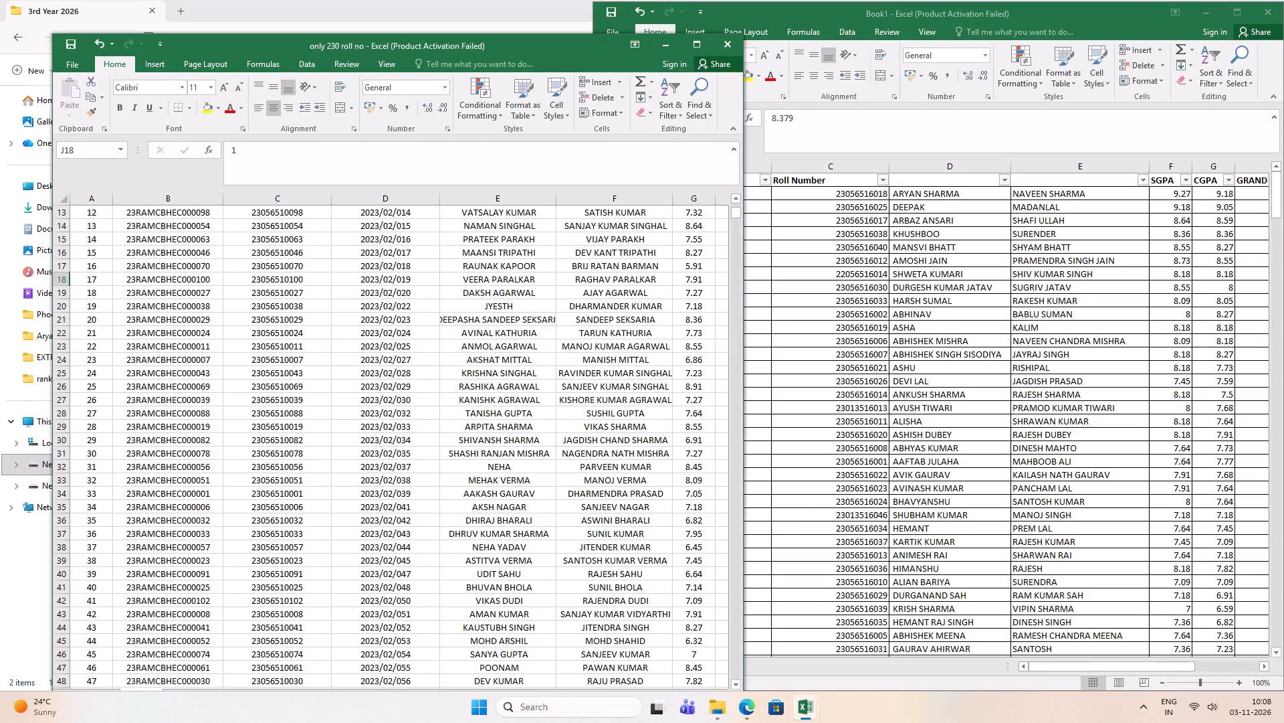
{"action": "left_click", "coordinate": [700, 49]}
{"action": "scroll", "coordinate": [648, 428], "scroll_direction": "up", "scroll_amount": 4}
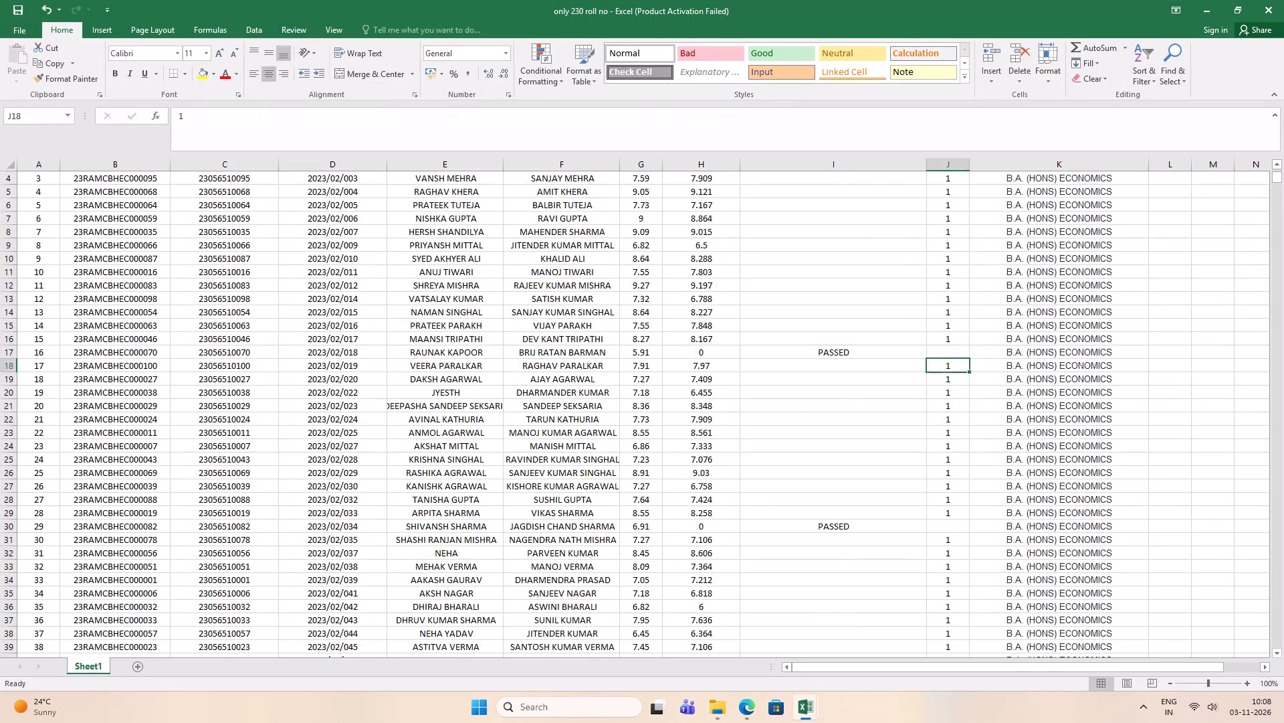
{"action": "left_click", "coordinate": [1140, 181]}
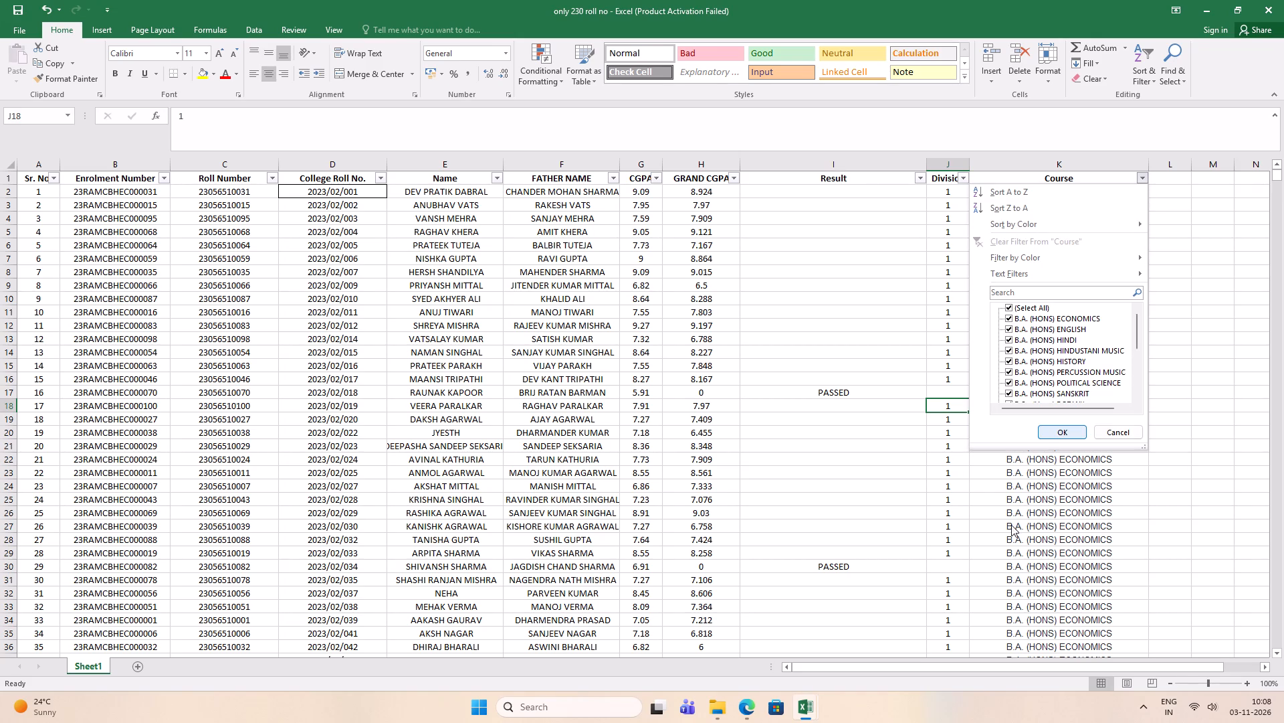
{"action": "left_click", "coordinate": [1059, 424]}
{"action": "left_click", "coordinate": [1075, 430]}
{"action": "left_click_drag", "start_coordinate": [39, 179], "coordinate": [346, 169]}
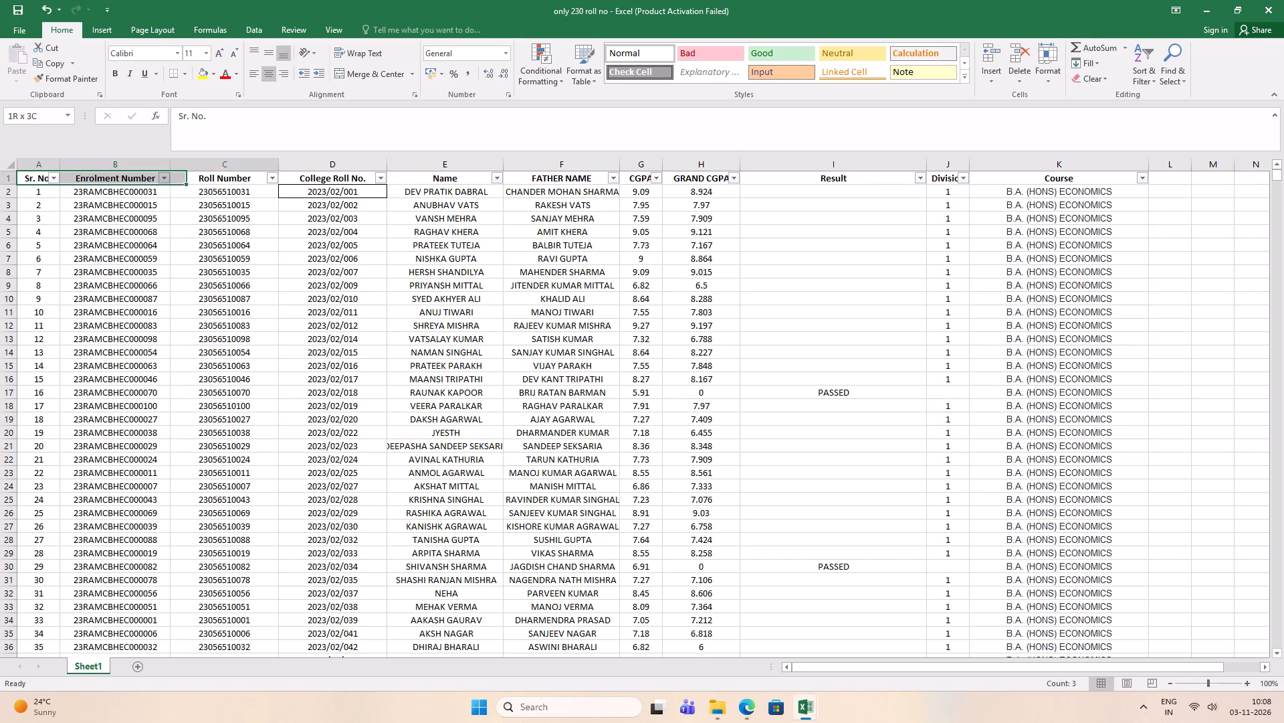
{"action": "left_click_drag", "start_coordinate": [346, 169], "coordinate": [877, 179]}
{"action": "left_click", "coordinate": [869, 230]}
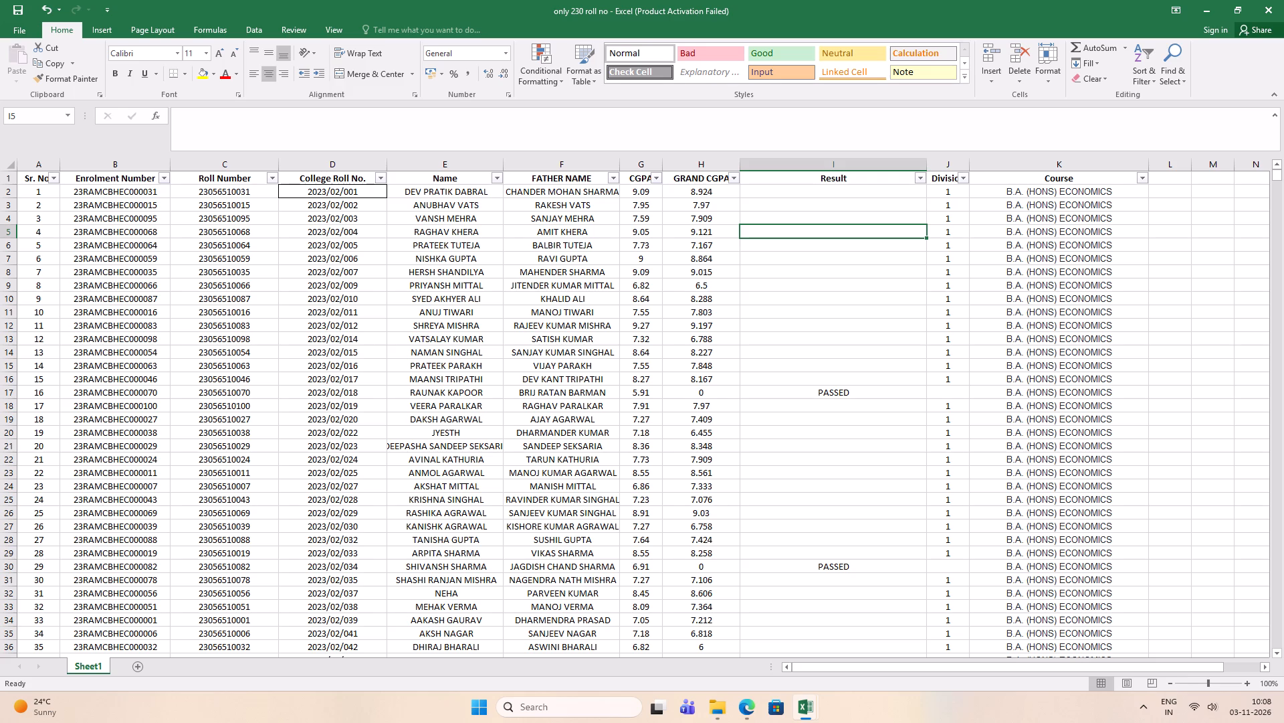
Filter the Course column to show only B.A. (HONS) HINDI.
{"action": "left_click", "coordinate": [1138, 181]}
{"action": "left_click", "coordinate": [1041, 305]}
{"action": "left_click", "coordinate": [1063, 341]}
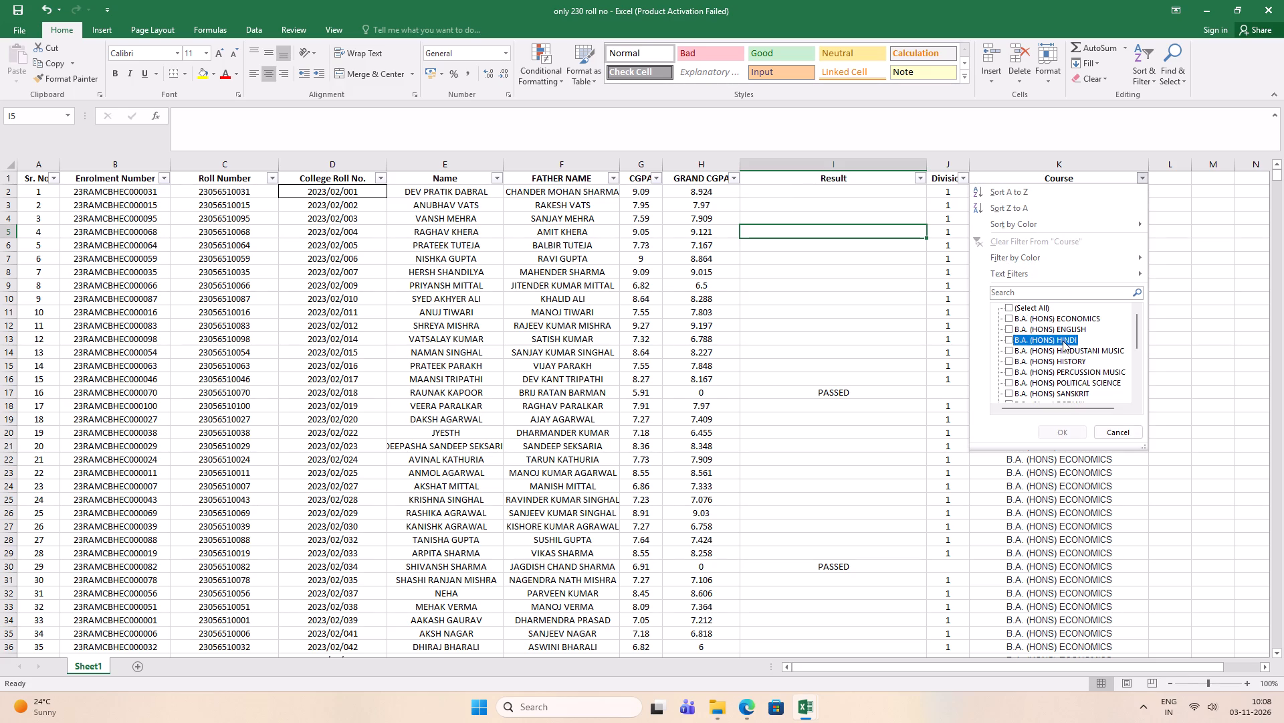
{"action": "left_click", "coordinate": [1068, 428]}
Sort the filtered Hindi students by GRAND CGPA from largest to smallest and review the top of the list.
{"action": "left_click", "coordinate": [732, 177]}
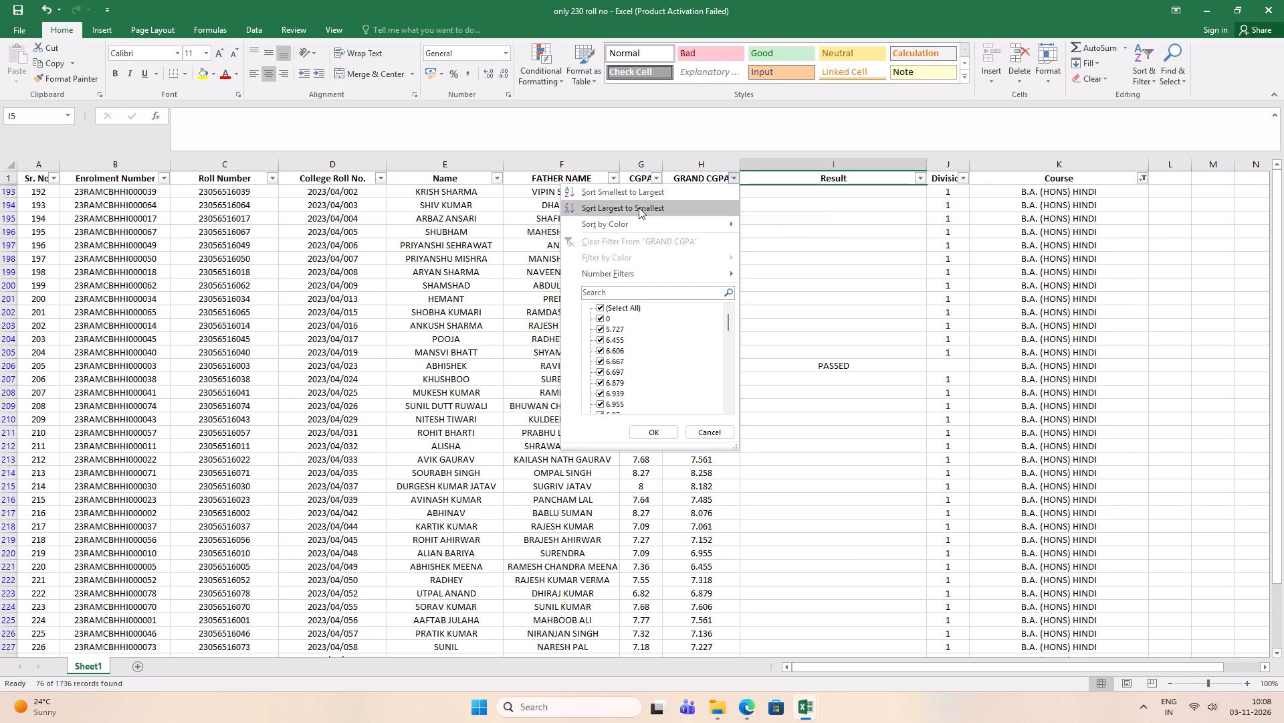
{"action": "left_click", "coordinate": [639, 208]}
{"action": "left_click", "coordinate": [458, 183]}
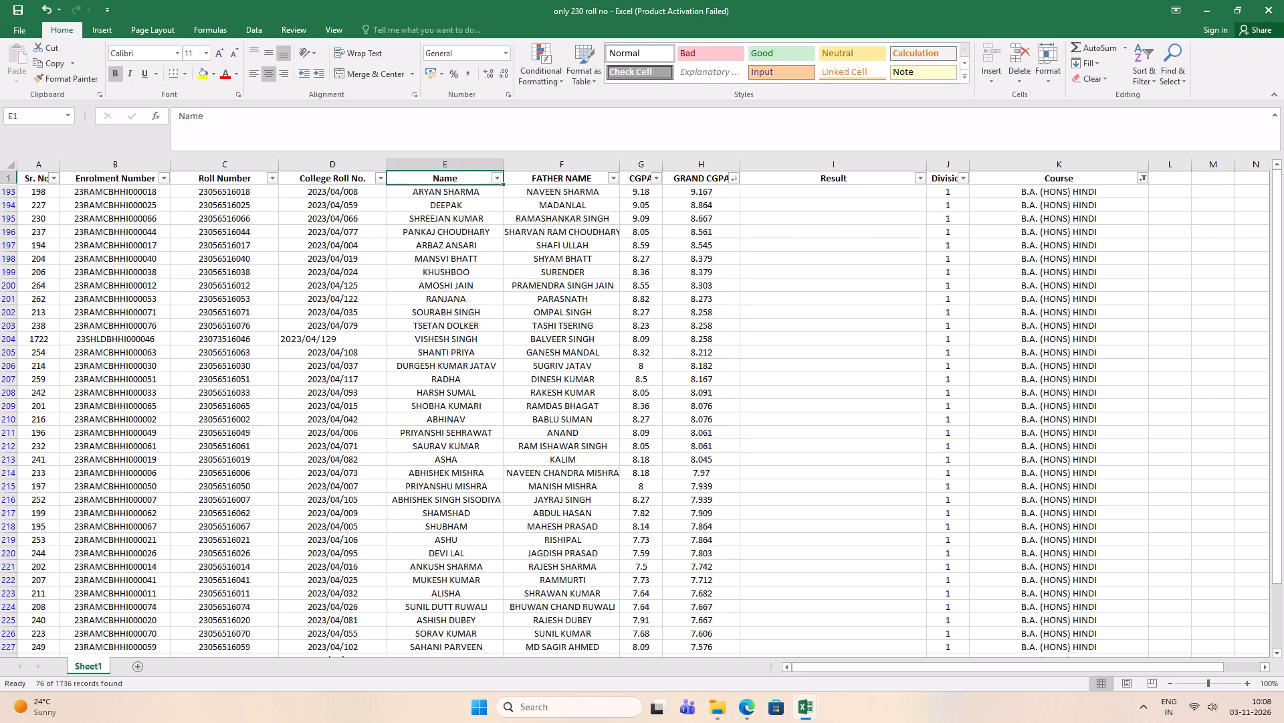
{"action": "left_click", "coordinate": [483, 194]}
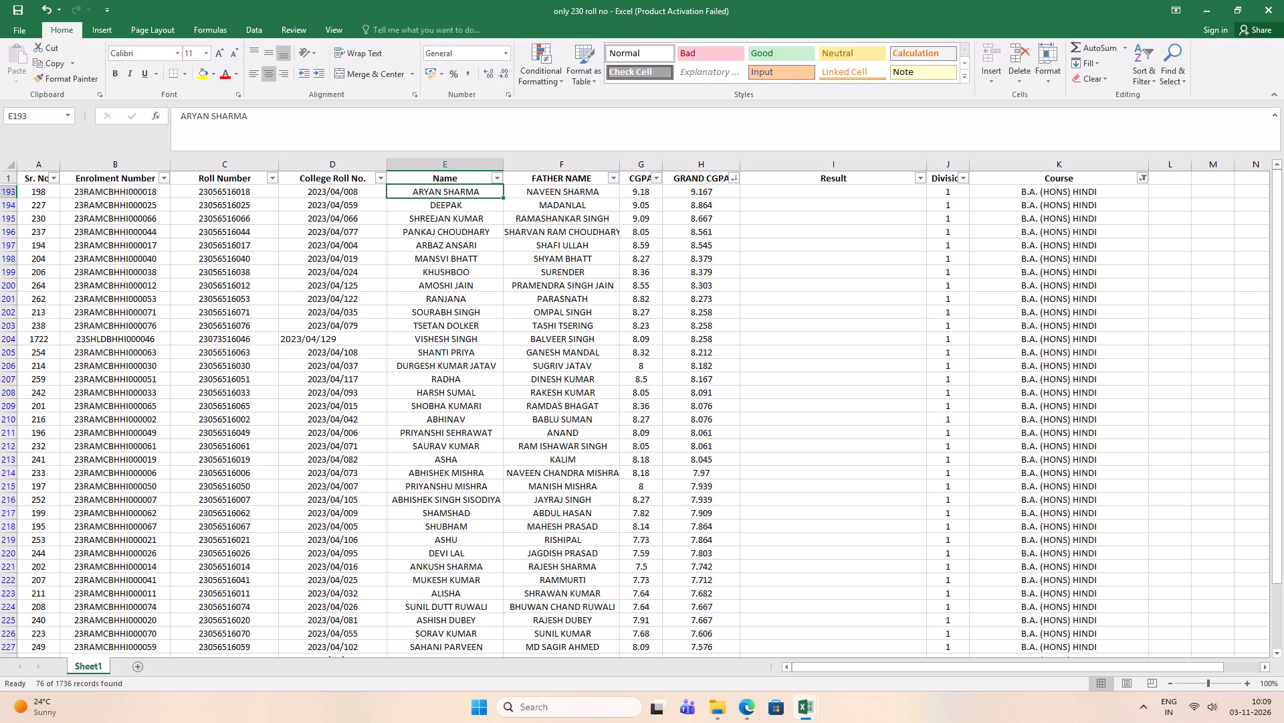
{"action": "left_click", "coordinate": [707, 259]}
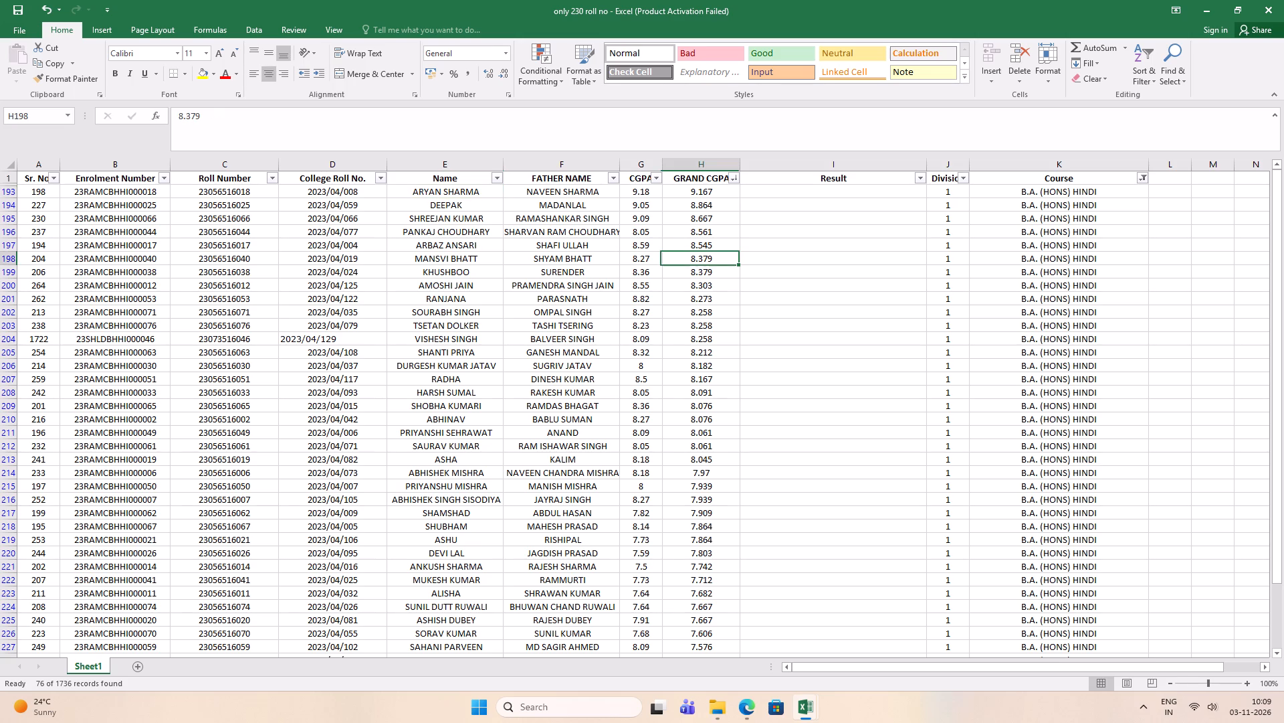
{"action": "left_click", "coordinate": [736, 179]}
{"action": "left_click", "coordinate": [665, 436]}
Reset the Course filter to include all courses again.
{"action": "left_click", "coordinate": [1138, 177]}
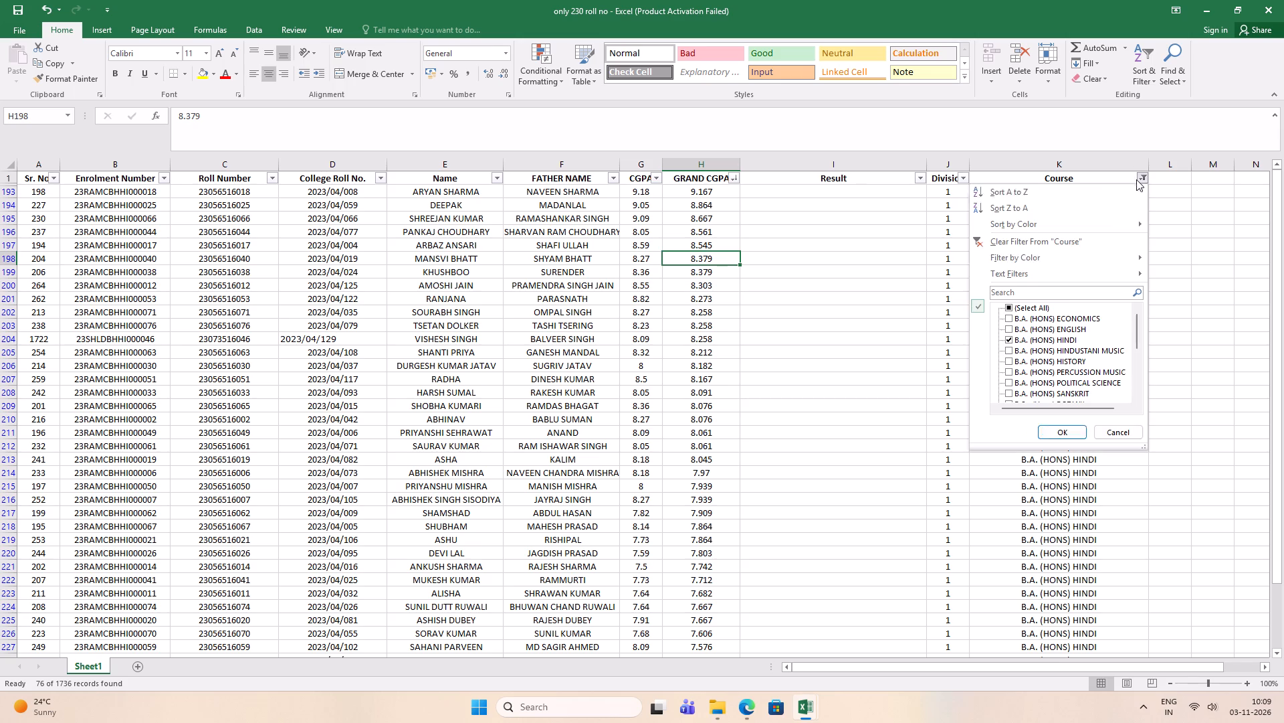
{"action": "left_click", "coordinate": [1042, 304]}
{"action": "left_click", "coordinate": [1063, 432]}
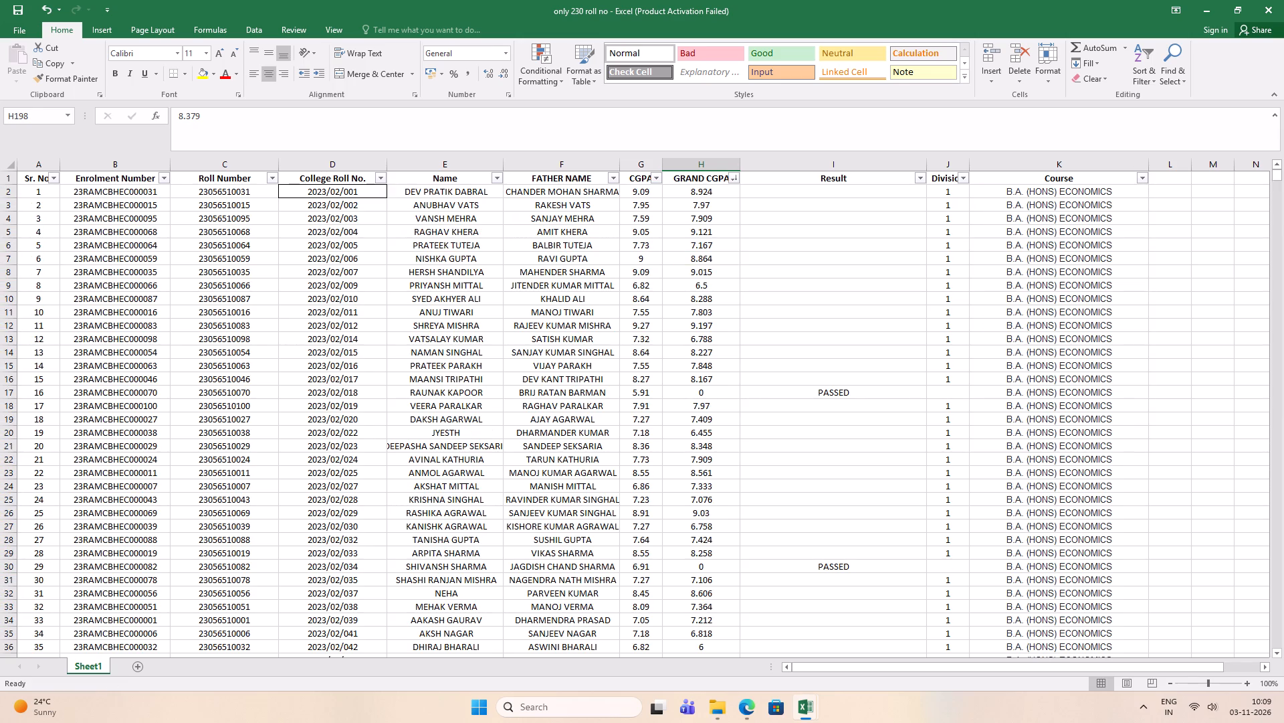
{"action": "left_click", "coordinate": [811, 274]}
{"action": "left_click", "coordinate": [793, 251]}
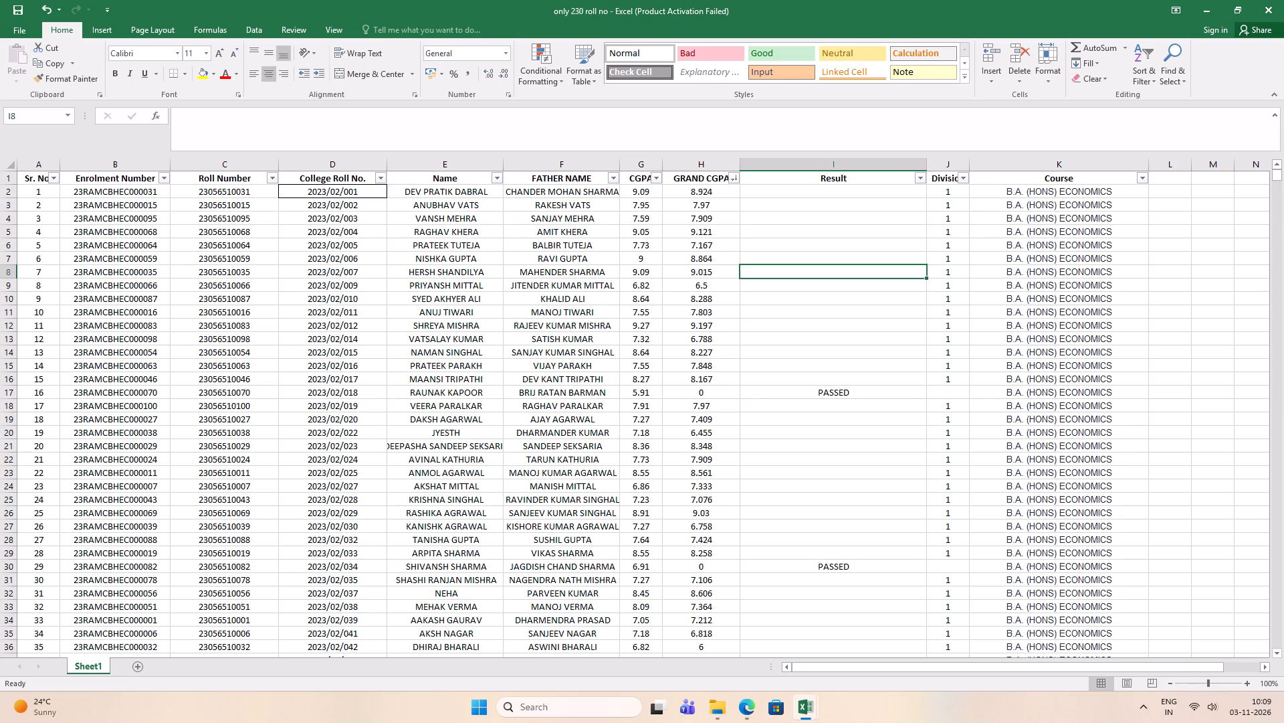
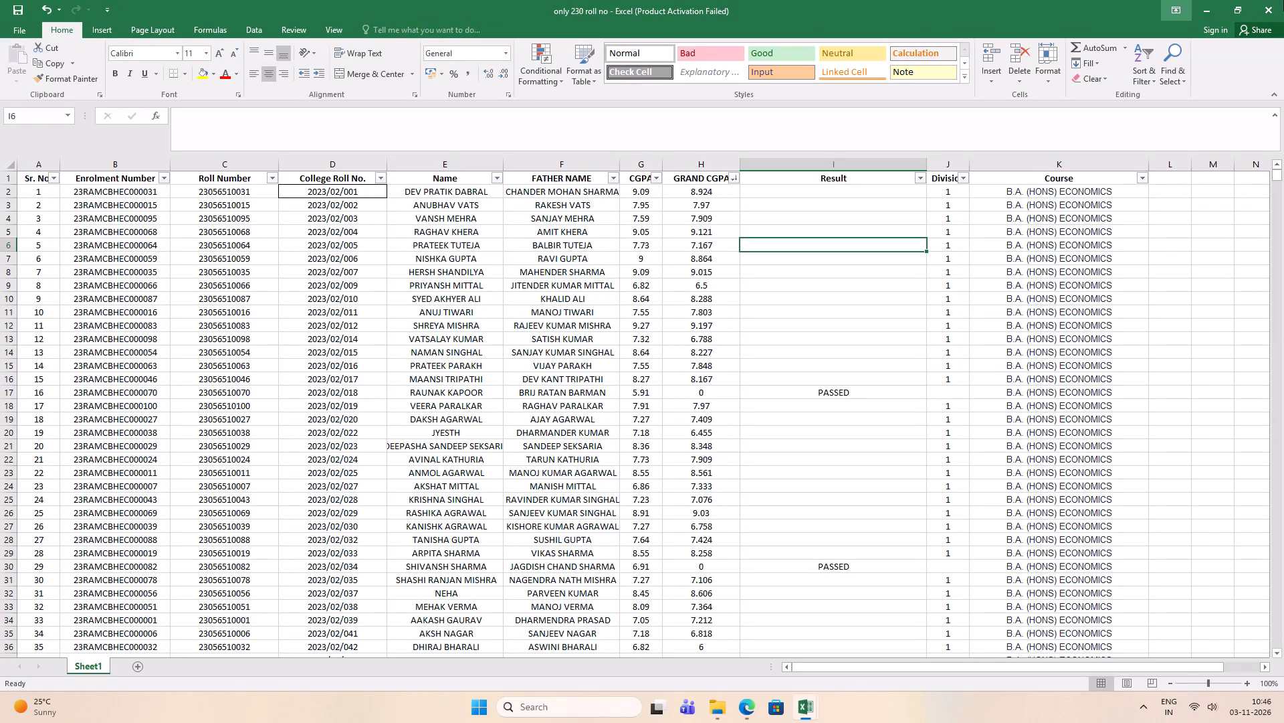
Open the "only 240 roll no." workbook from the 2nd Year 2026 folder under 2026 UG and maximise it.
{"action": "left_click", "coordinate": [1214, 5]}
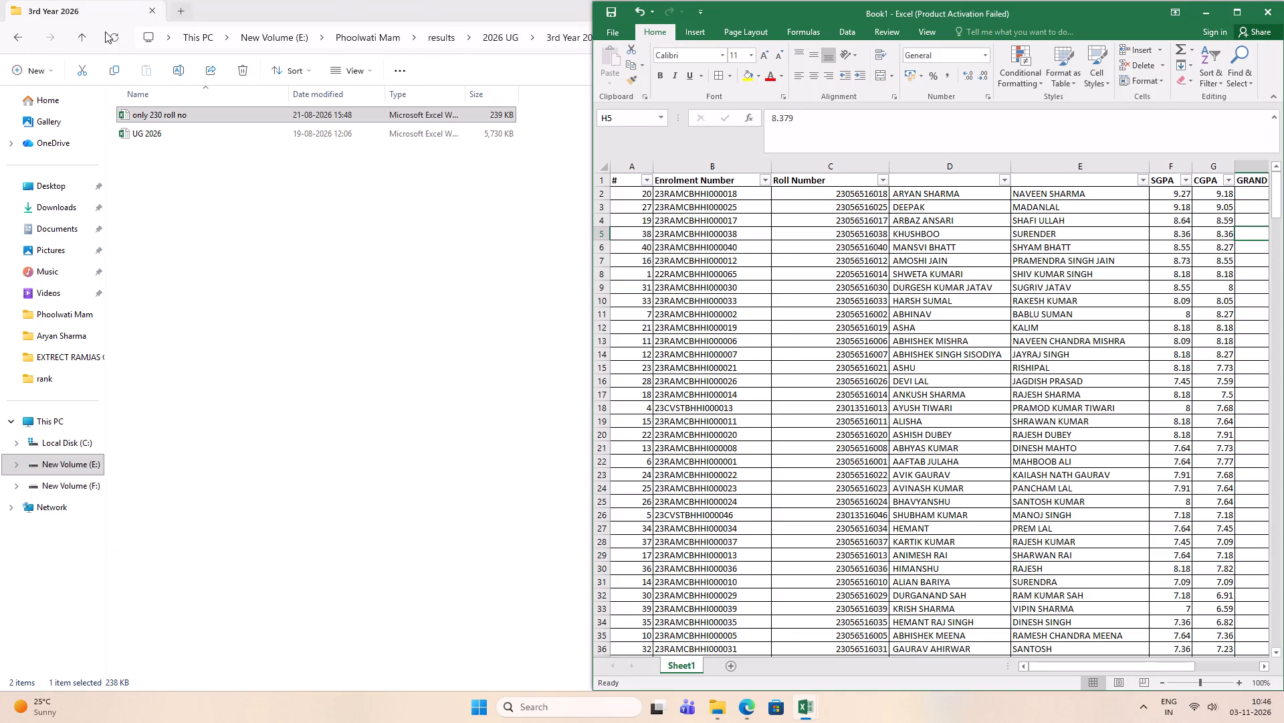
{"action": "left_click", "coordinate": [82, 44]}
{"action": "double_click", "coordinate": [175, 131]}
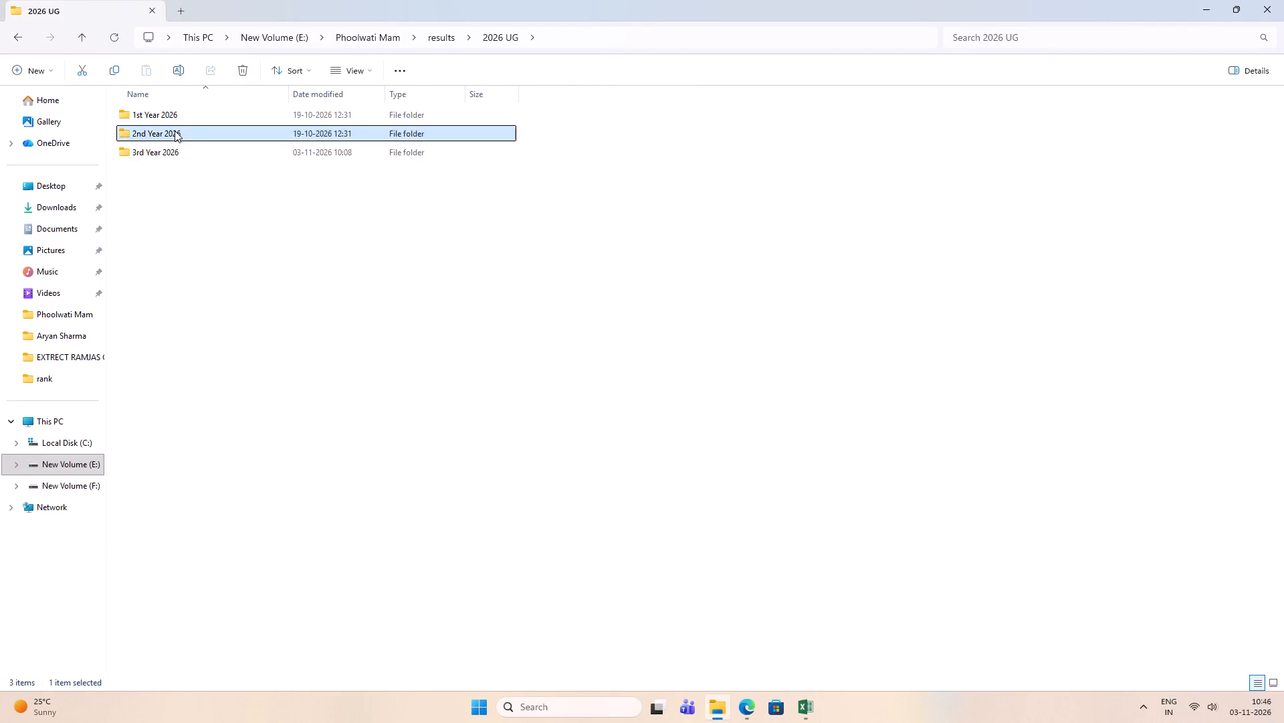
{"action": "double_click", "coordinate": [191, 136]}
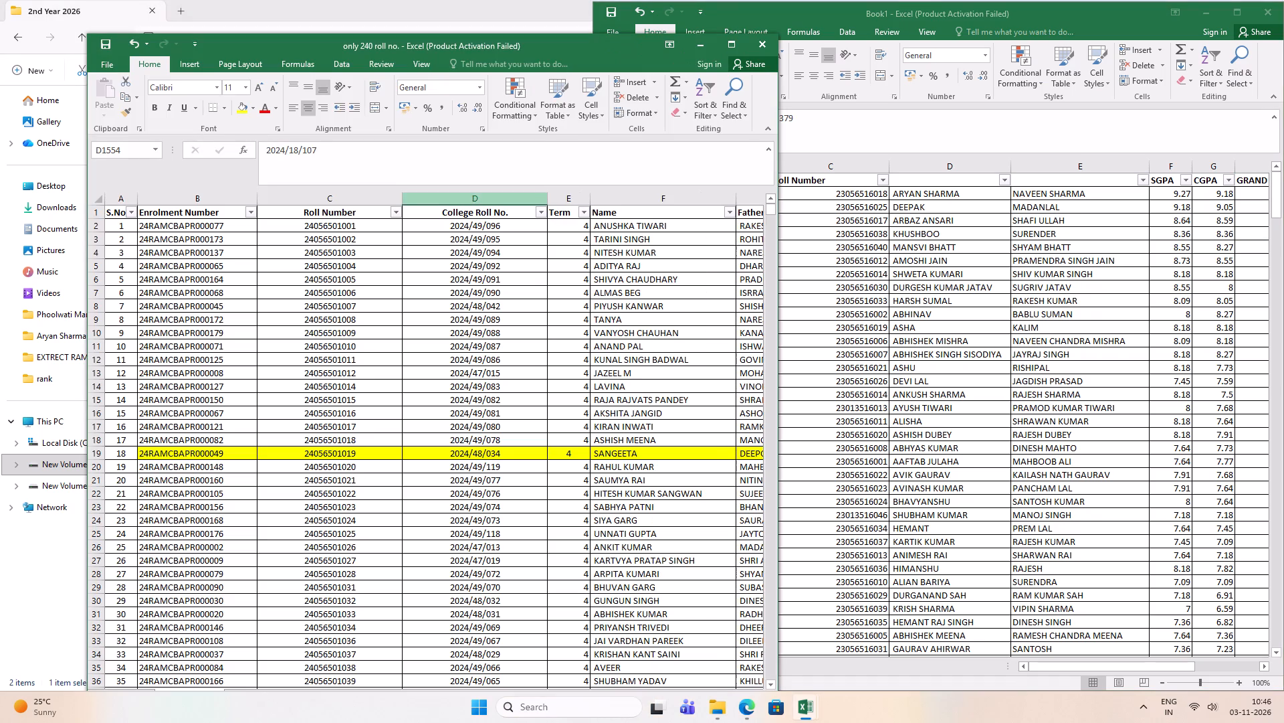
{"action": "left_click", "coordinate": [722, 42]}
Search the 5th Semseter sheet for a student by the partial names "phun" and "phuns".
{"action": "left_click", "coordinate": [560, 364]}
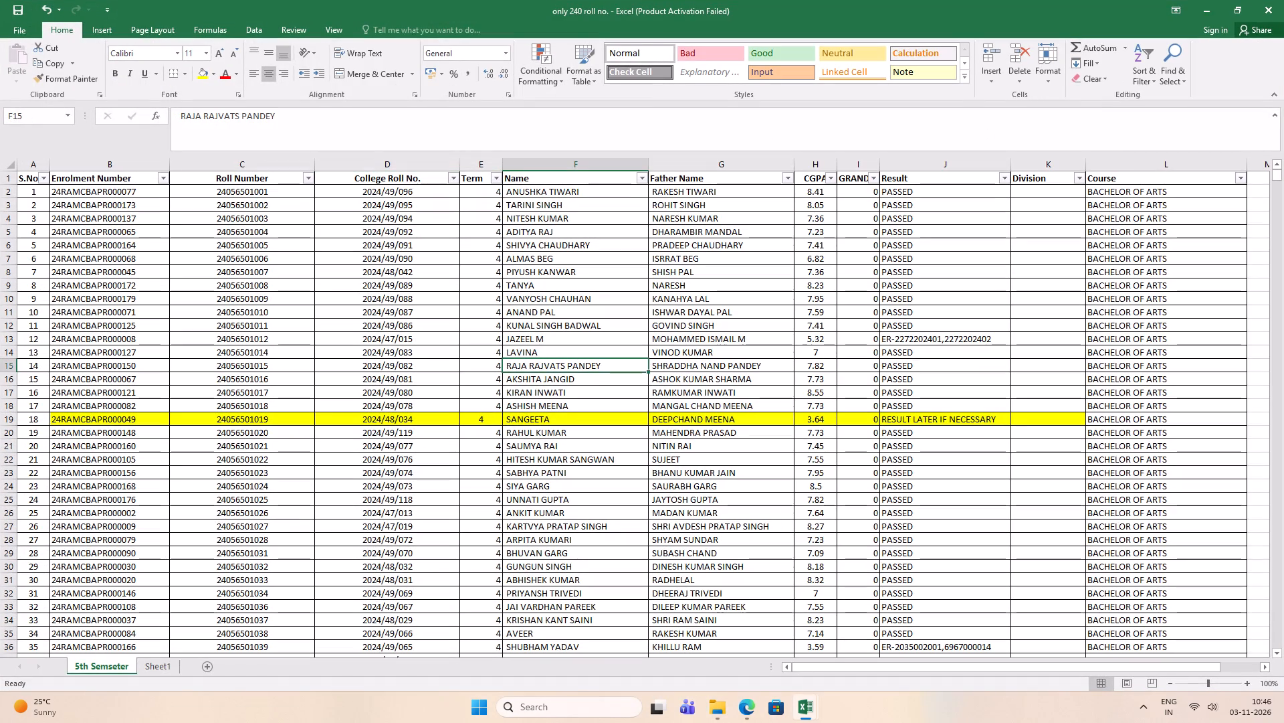
{"action": "key", "text": "ctrl+f"}
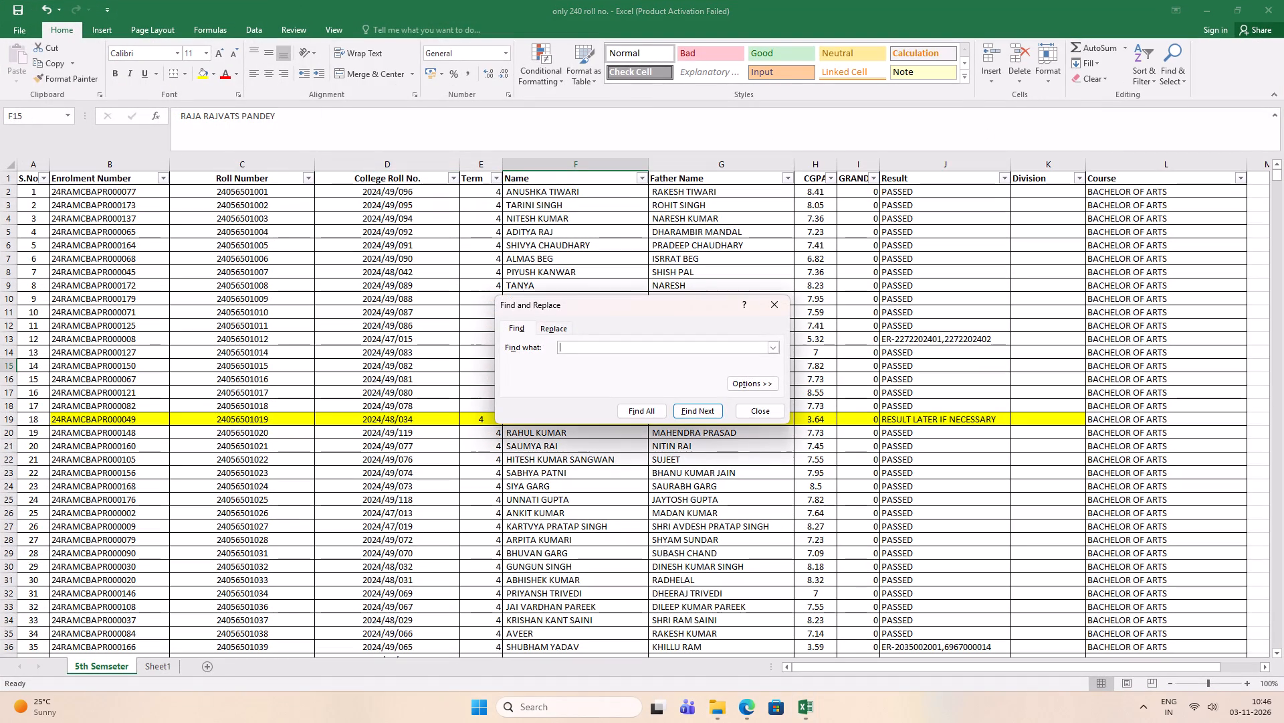
{"action": "key", "text": "p"}
{"action": "type", "text": "hun"}
{"action": "key", "text": "Return"}
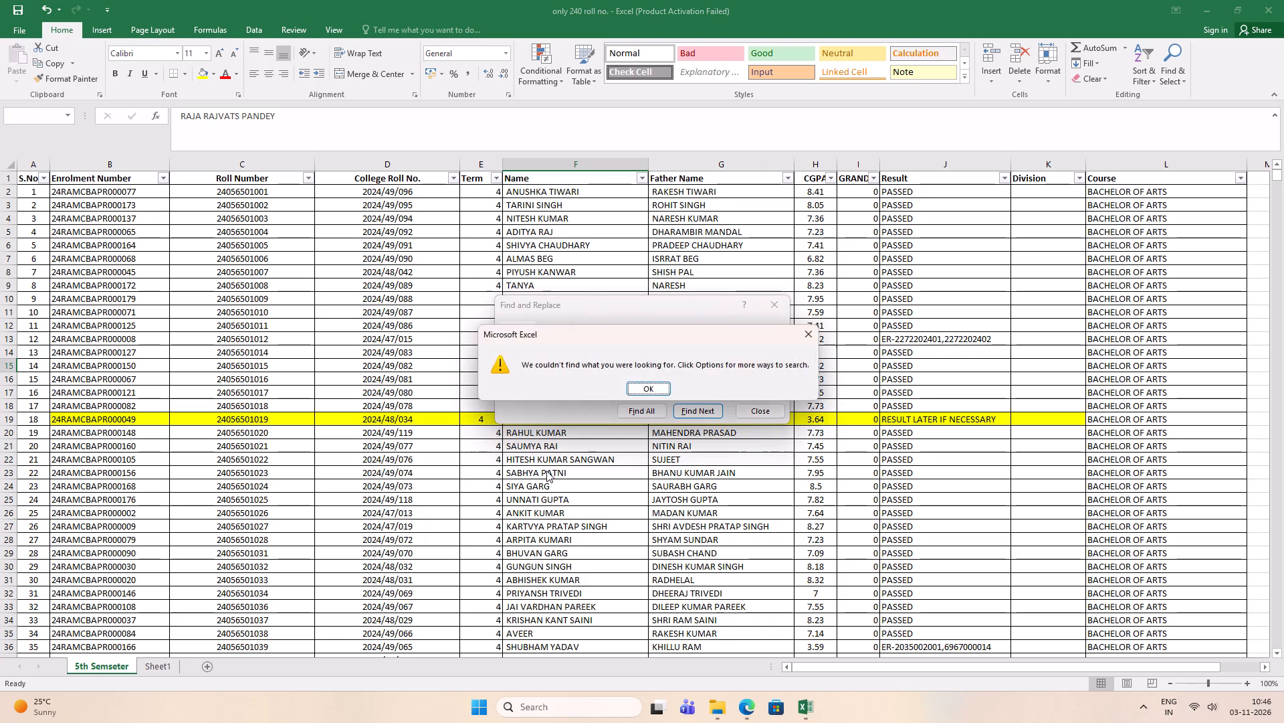
{"action": "key", "text": "Return"}
{"action": "key", "text": "s"}
{"action": "key", "text": "Return"}
{"action": "key", "text": "Return"}
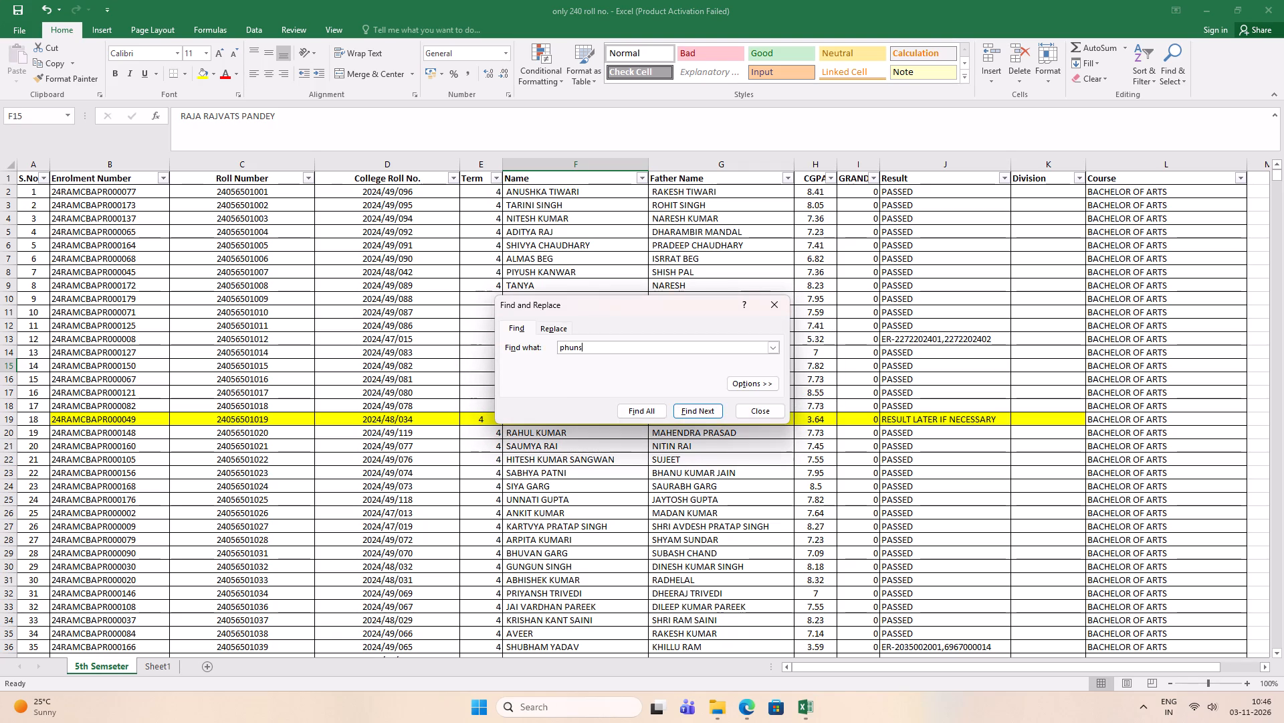
{"action": "left_click", "coordinate": [765, 412]}
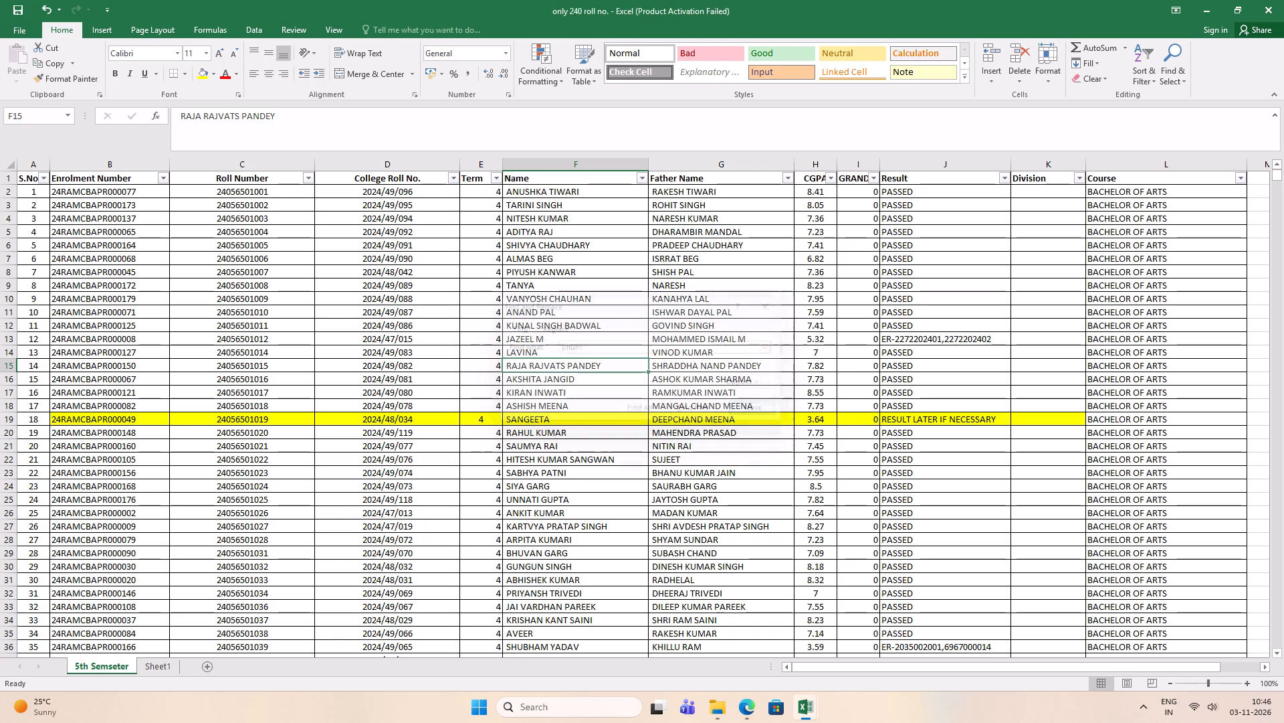
Filter the Course column to show only BACHELOR OF COMMERCE.
{"action": "left_click", "coordinate": [349, 587]}
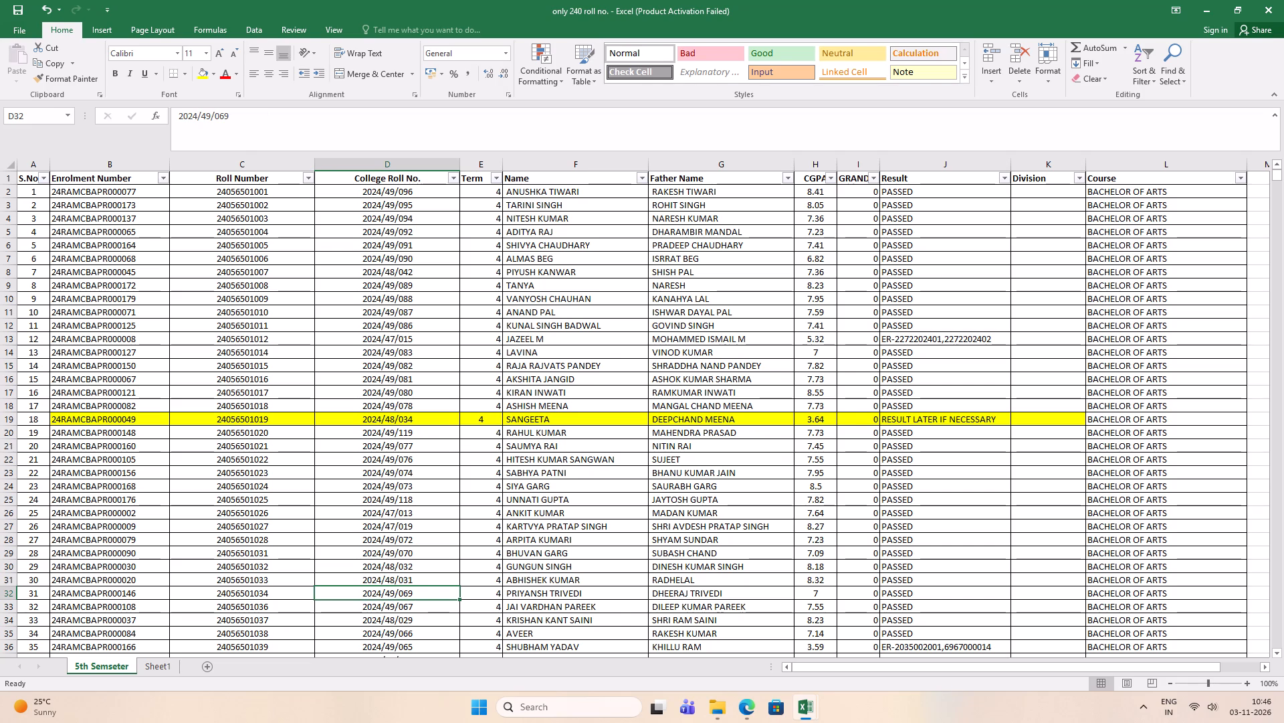
{"action": "left_click", "coordinate": [1237, 177]}
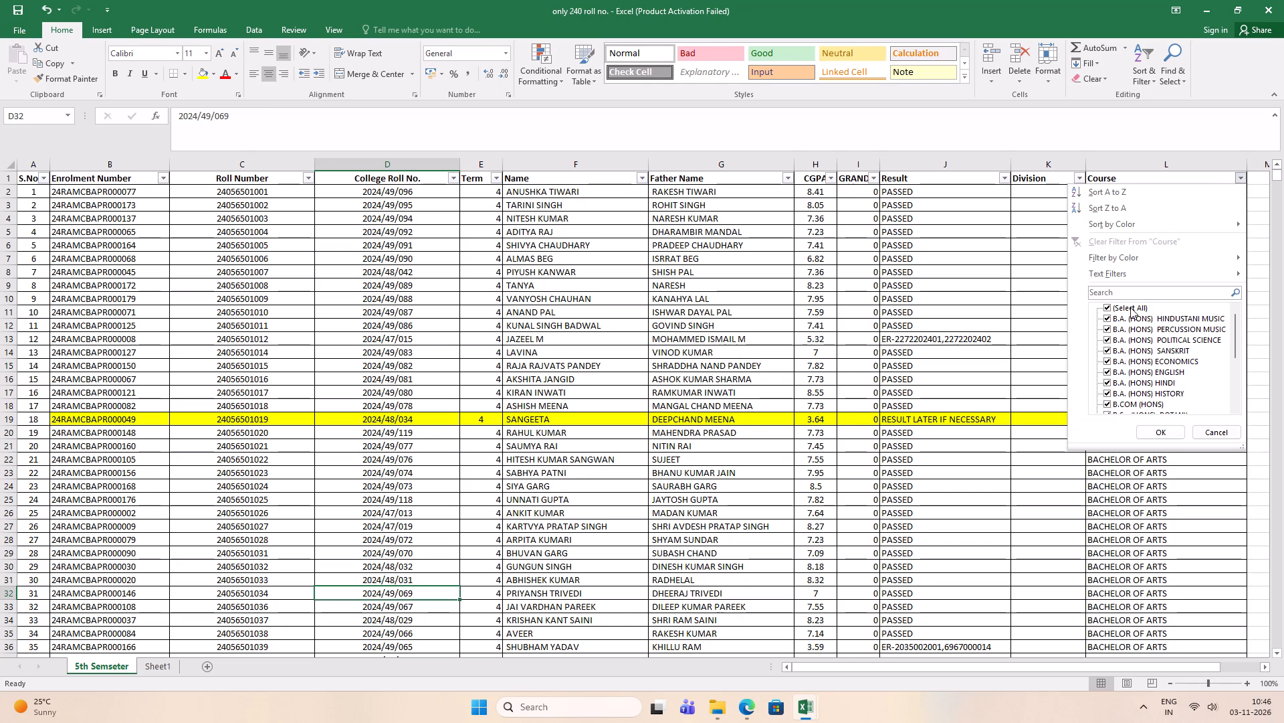
{"action": "left_click", "coordinate": [1130, 307]}
{"action": "left_click_drag", "start_coordinate": [1232, 324], "coordinate": [1232, 384]}
{"action": "left_click", "coordinate": [1198, 404]}
{"action": "left_click", "coordinate": [1181, 432]}
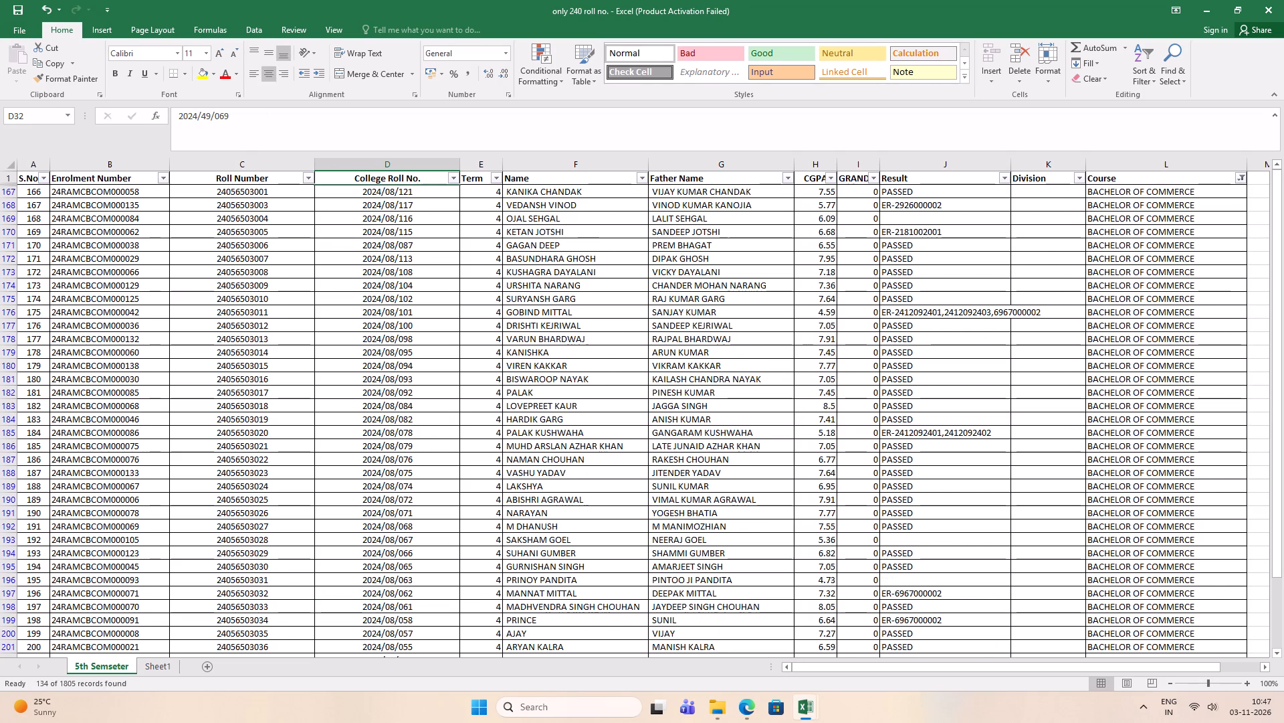
Search the filtered commerce students for "phun", clear the search text and close the search.
{"action": "left_click", "coordinate": [548, 285]}
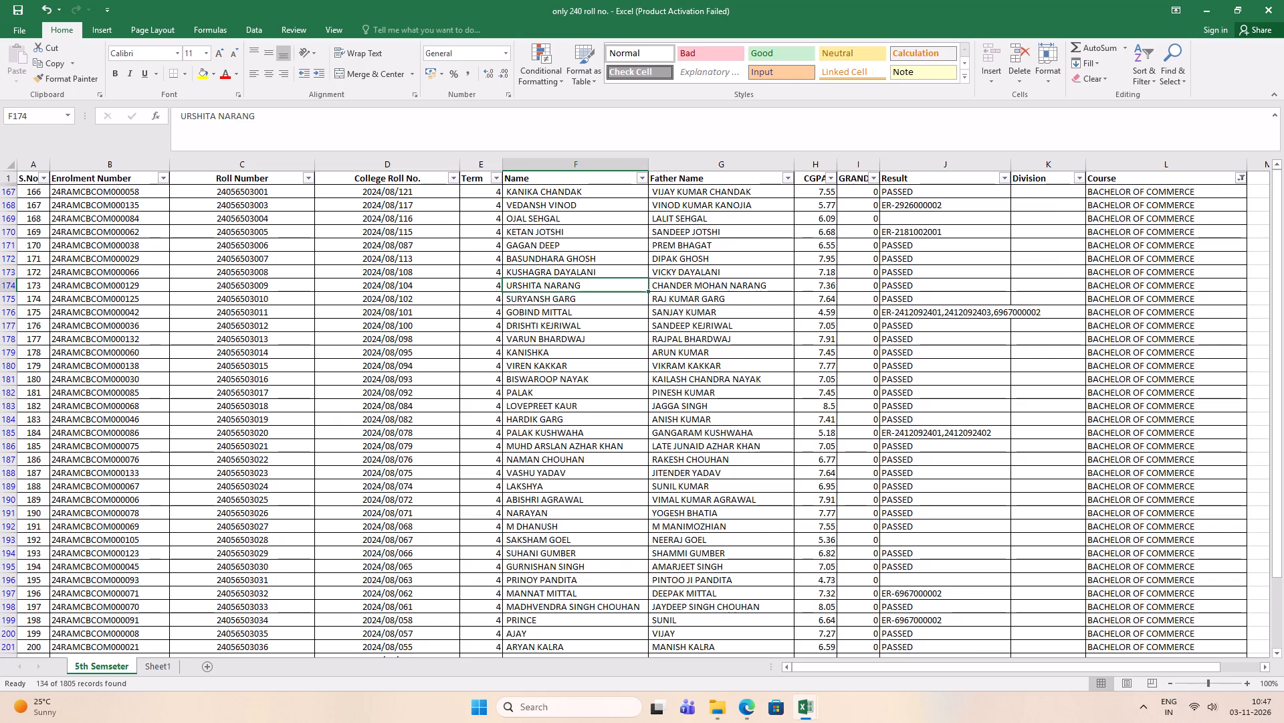
{"action": "key", "text": "ctrl+f"}
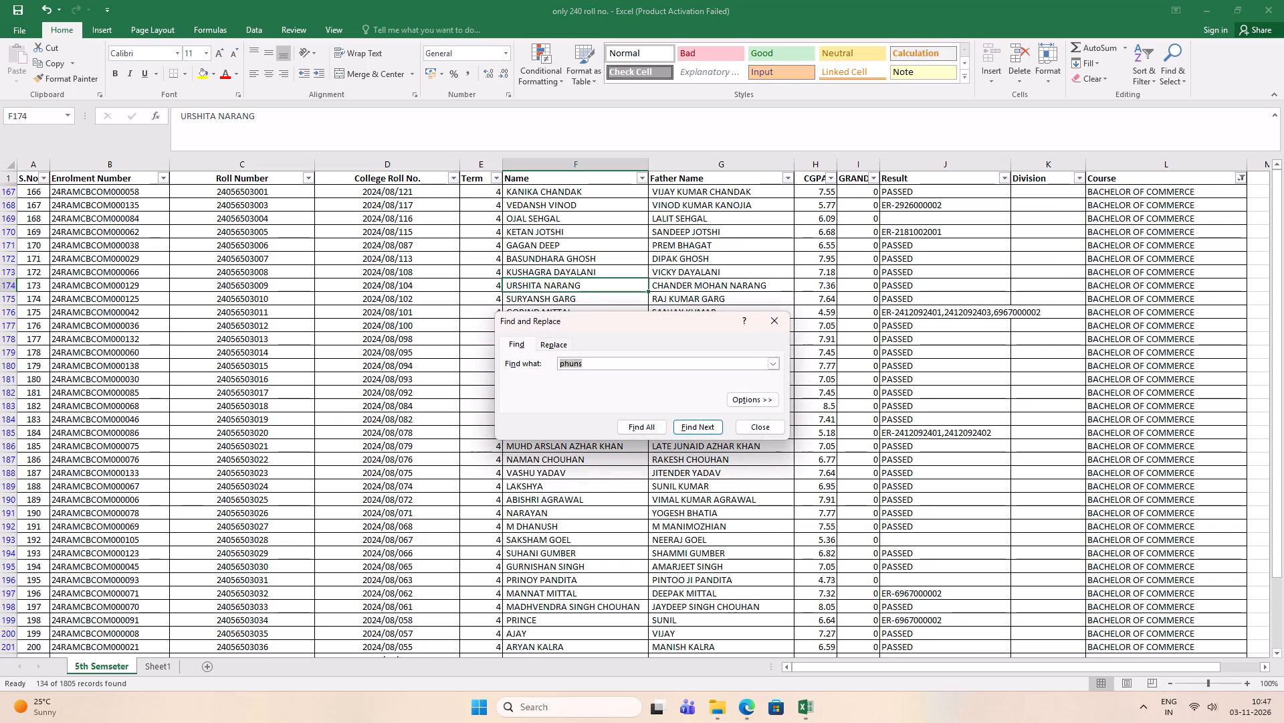
{"action": "type", "text": "phu"}
{"action": "key", "text": "n"}
{"action": "key", "text": "Return"}
{"action": "key", "text": "Return"}
{"action": "key", "text": "BackSpace"}
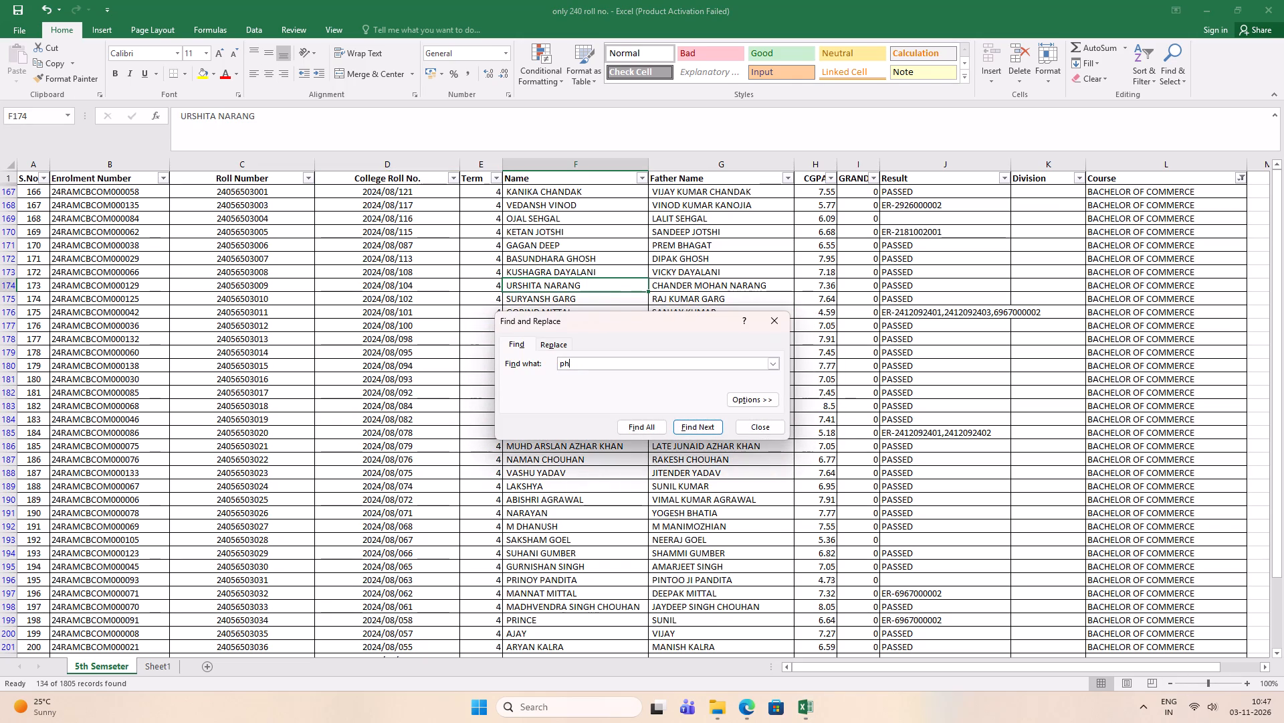
{"action": "key", "text": "BackSpace"}
{"action": "key", "text": "BackSpace"}
{"action": "key", "text": "BackSpace"}
{"action": "key", "text": "BackSpace"}
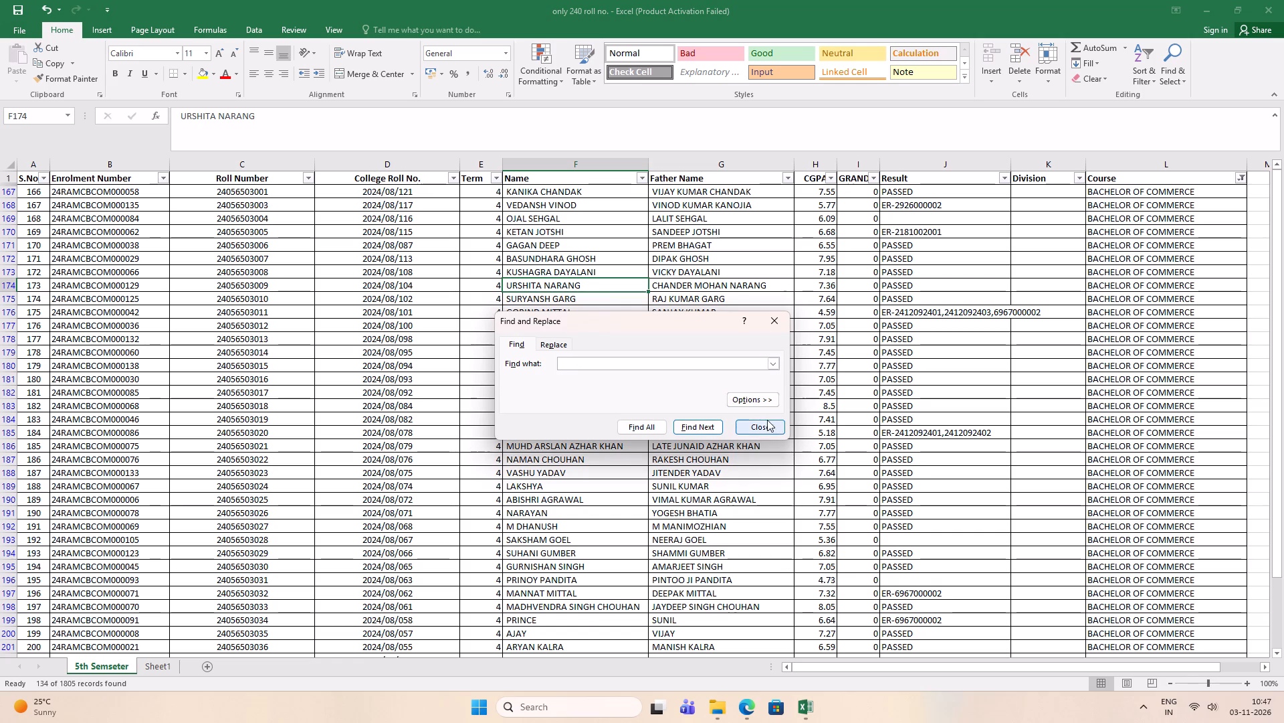
{"action": "left_click", "coordinate": [756, 425]}
Sort the filtered commerce students by College Roll No. from A to Z.
{"action": "left_click", "coordinate": [327, 293]}
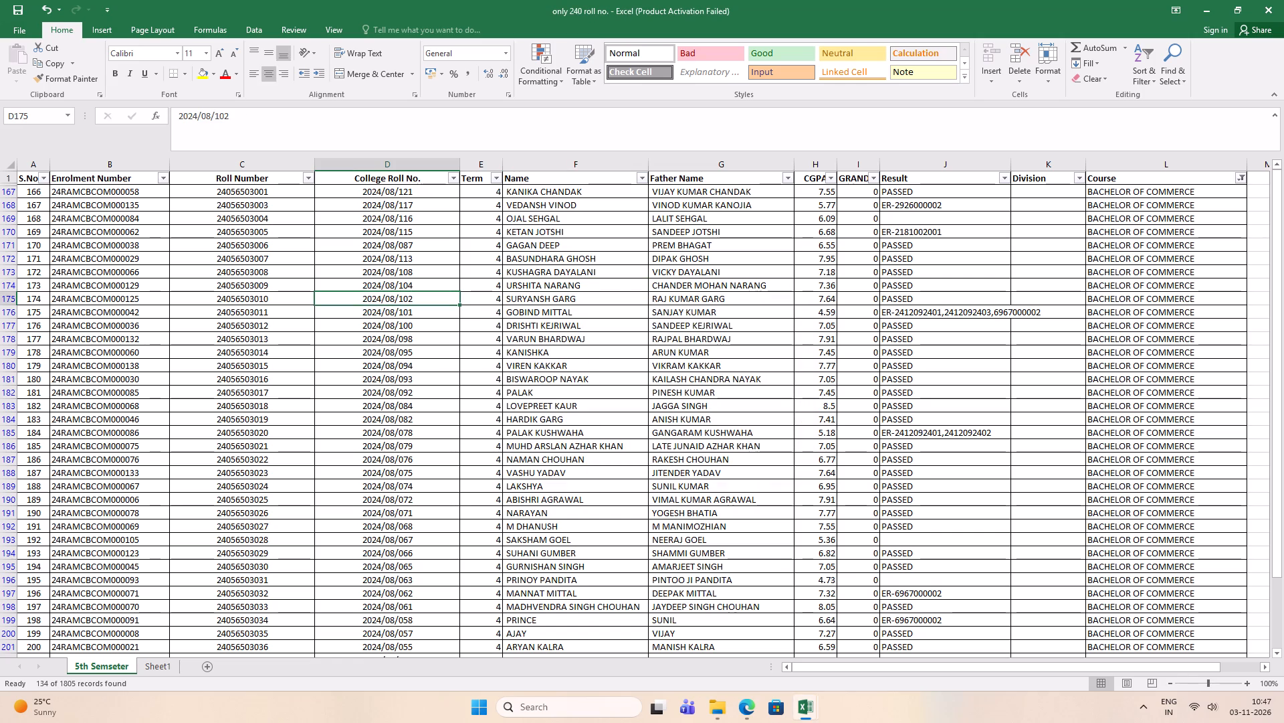
{"action": "left_click", "coordinate": [450, 178]}
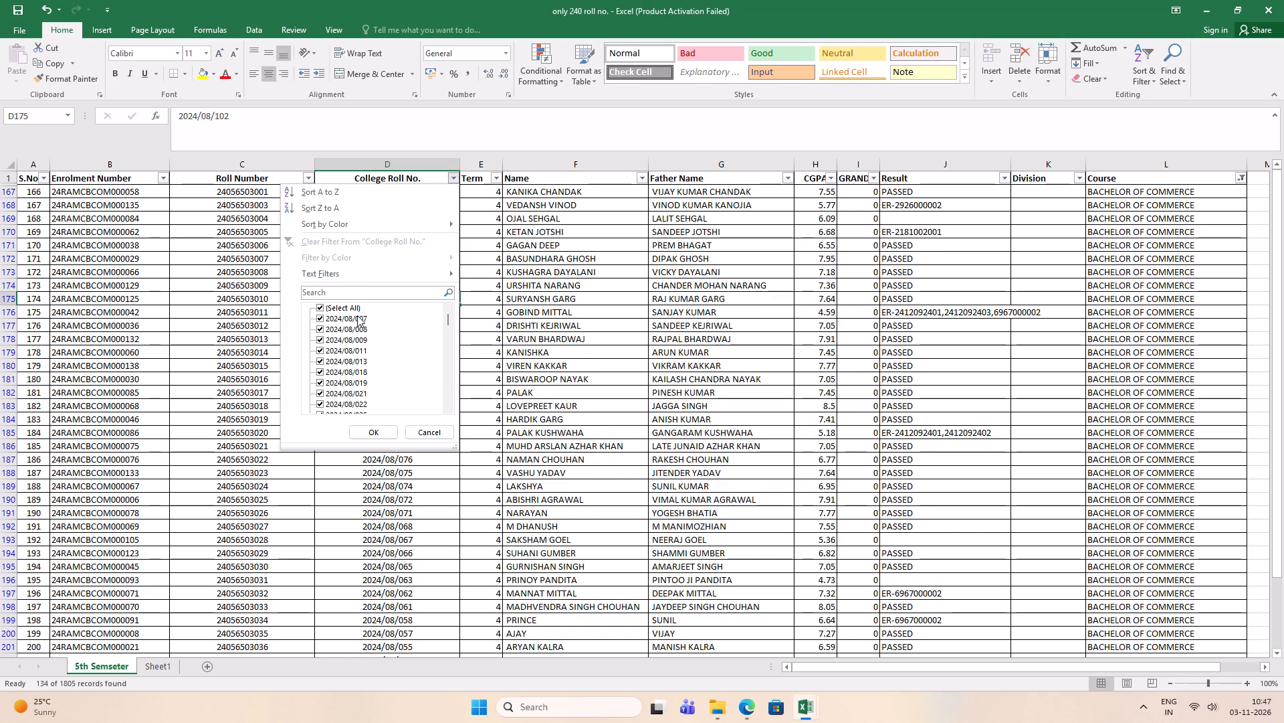
{"action": "left_click", "coordinate": [355, 190]}
Look through the sorted commerce list by college roll number and student name, down to the 2024/08/170 range.
{"action": "scroll", "coordinate": [437, 307], "scroll_direction": "down", "scroll_amount": 2}
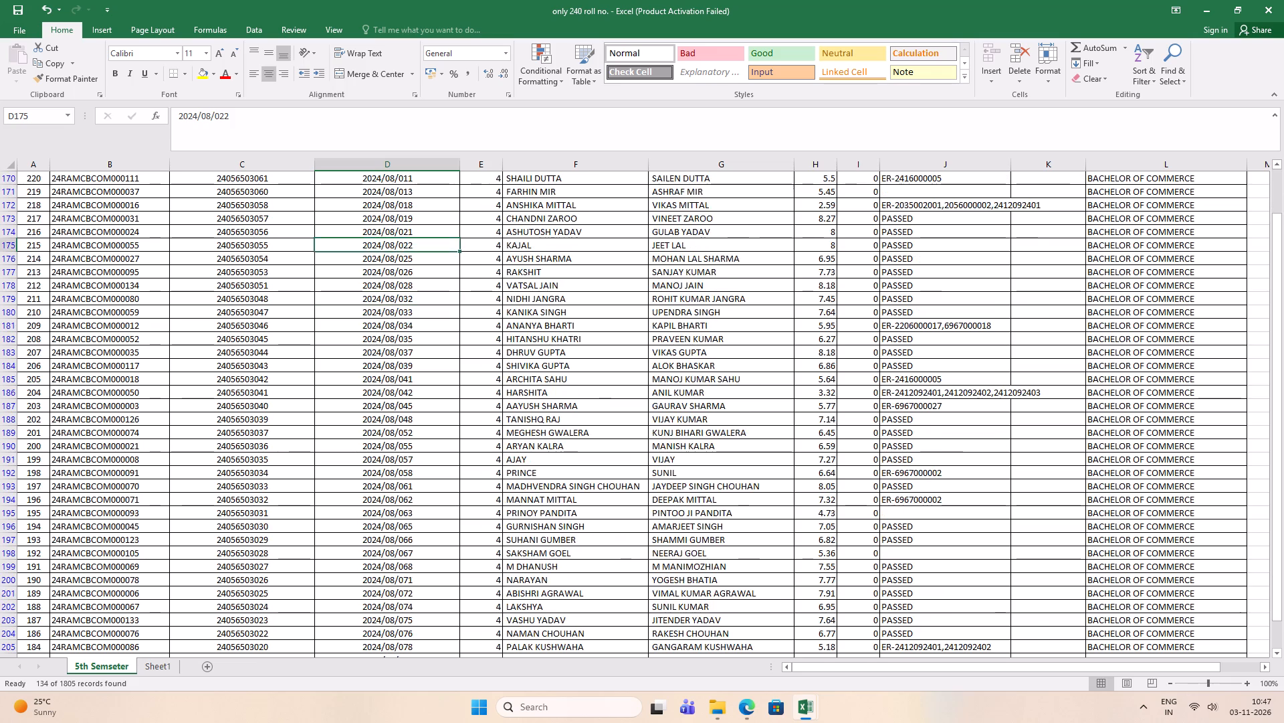
{"action": "scroll", "coordinate": [439, 424], "scroll_direction": "down", "scroll_amount": 18}
{"action": "scroll", "coordinate": [431, 447], "scroll_direction": "down", "scroll_amount": 3}
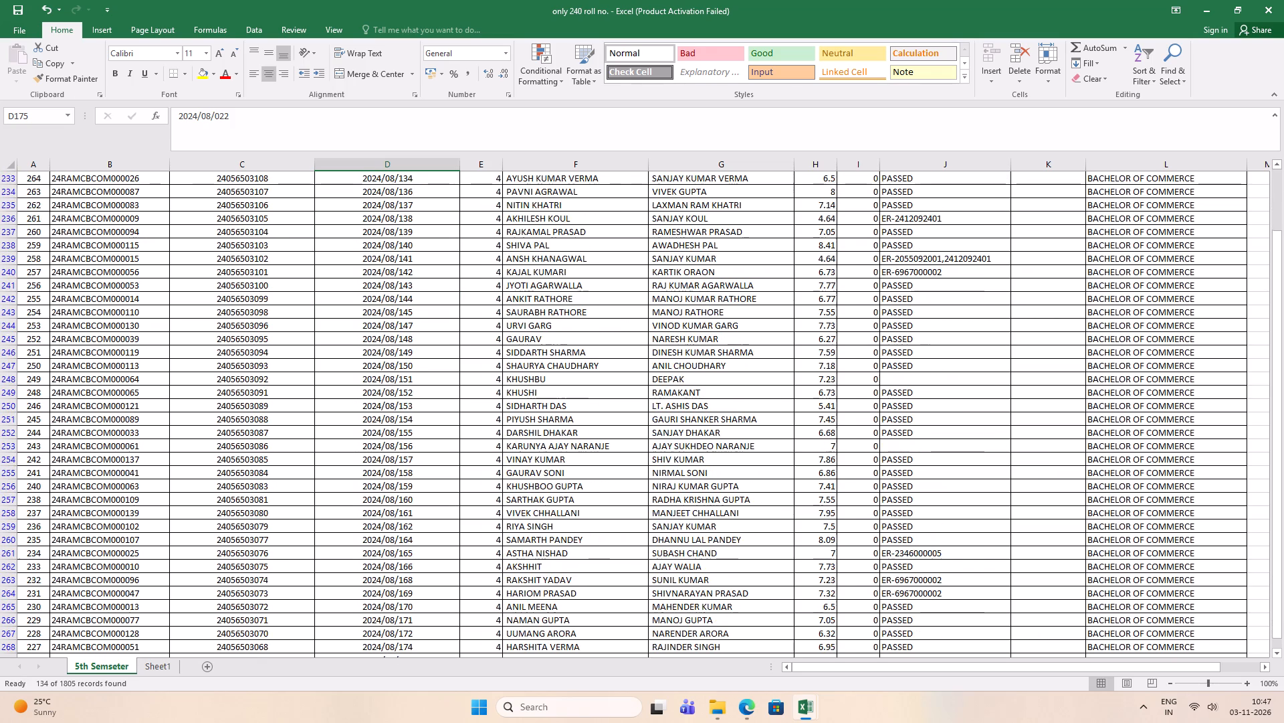
{"action": "scroll", "coordinate": [431, 447], "scroll_direction": "down", "scroll_amount": 3}
{"action": "left_click", "coordinate": [443, 497]}
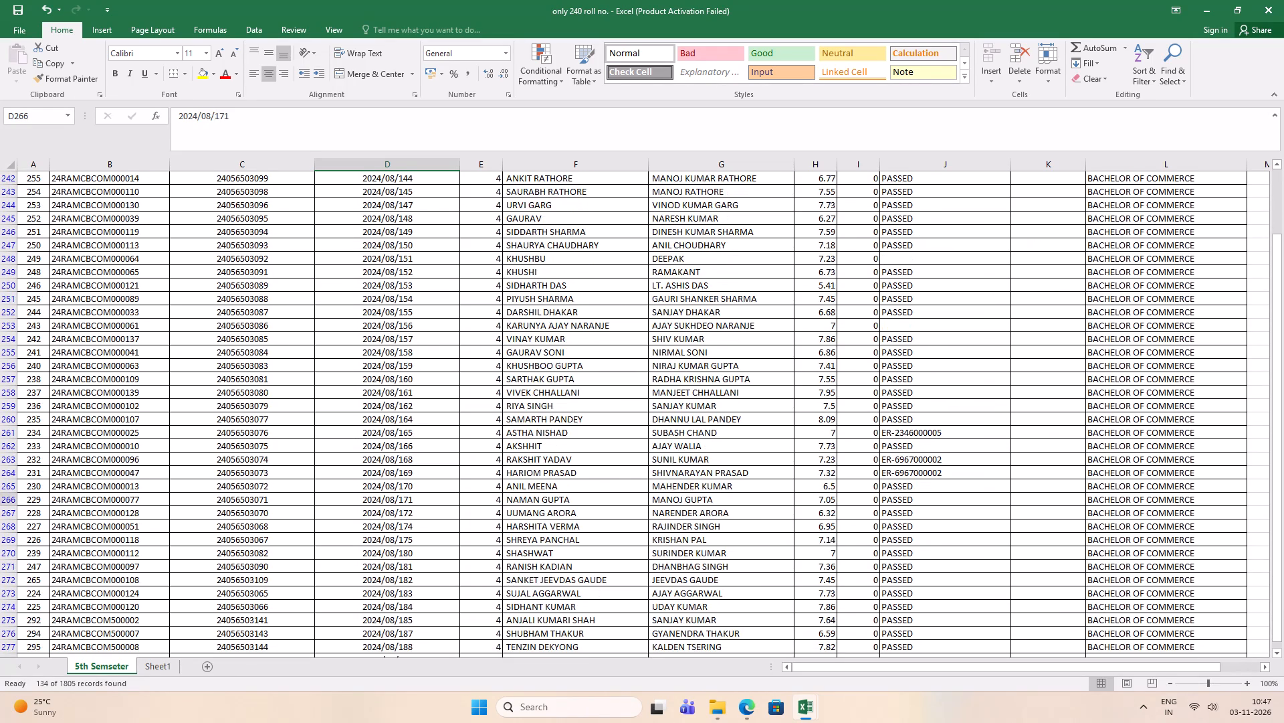
{"action": "left_click", "coordinate": [431, 484]}
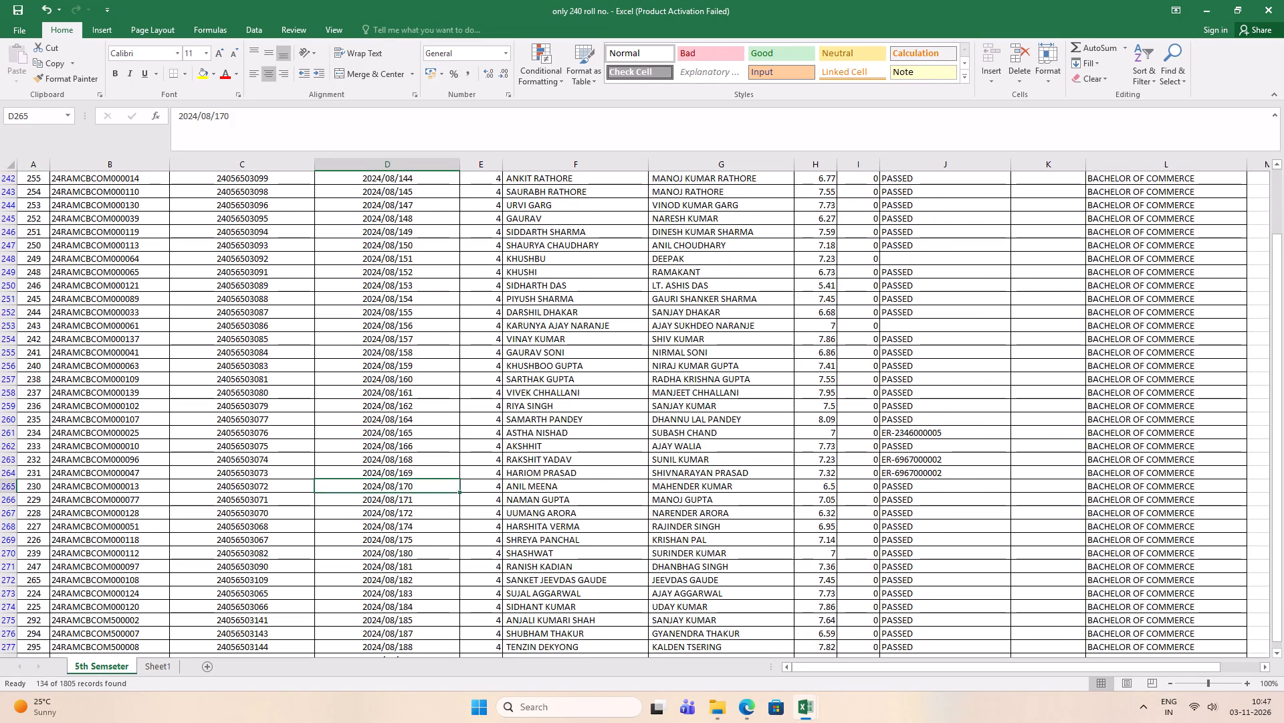
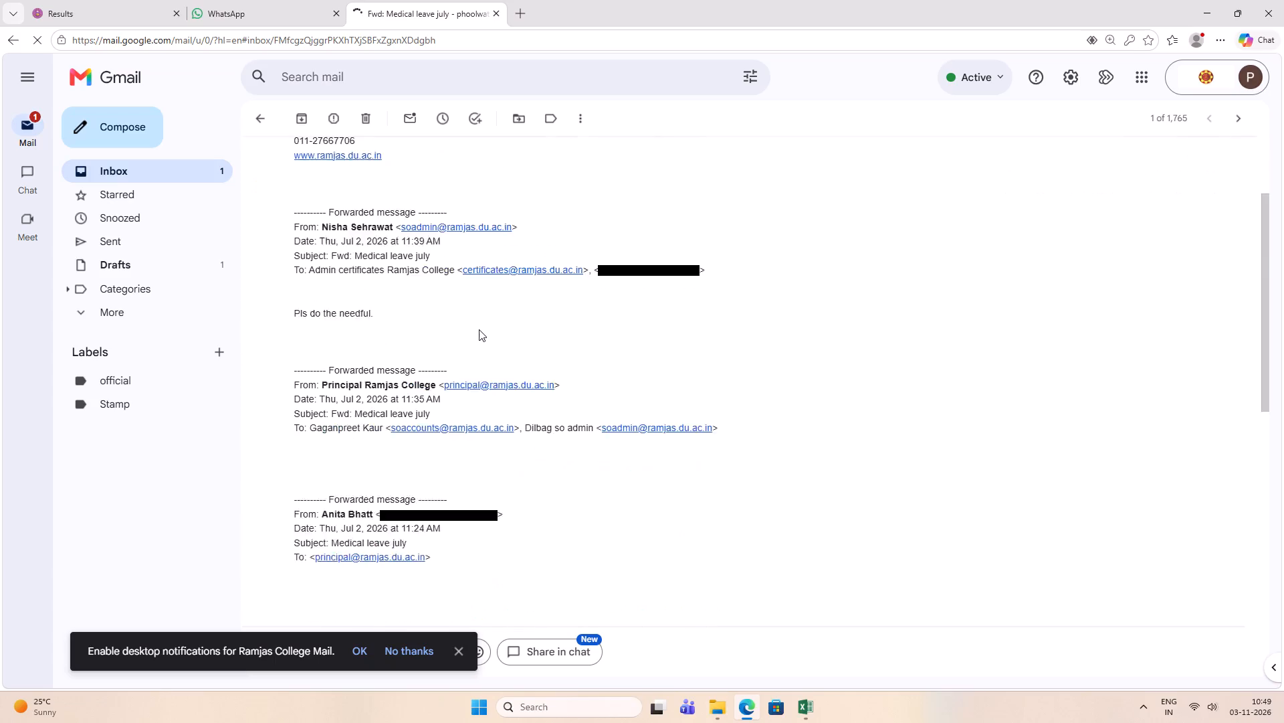
Look through the "Fwd: Medical leave july" email thread, including its forwarded messages and PDF attachments.
{"action": "scroll", "coordinate": [479, 325], "scroll_direction": "down", "scroll_amount": 7}
{"action": "scroll", "coordinate": [462, 491], "scroll_direction": "down", "scroll_amount": 8}
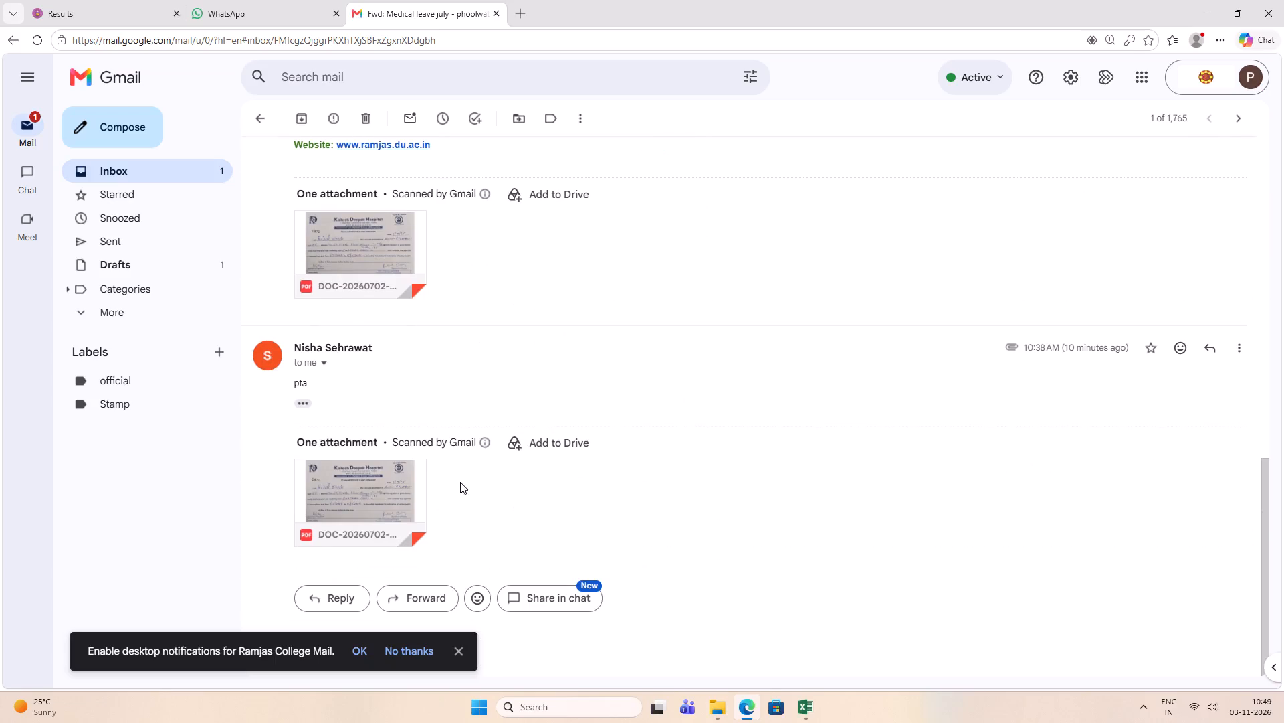
{"action": "scroll", "coordinate": [460, 482], "scroll_direction": "down", "scroll_amount": 1}
{"action": "scroll", "coordinate": [612, 465], "scroll_direction": "up", "scroll_amount": 4}
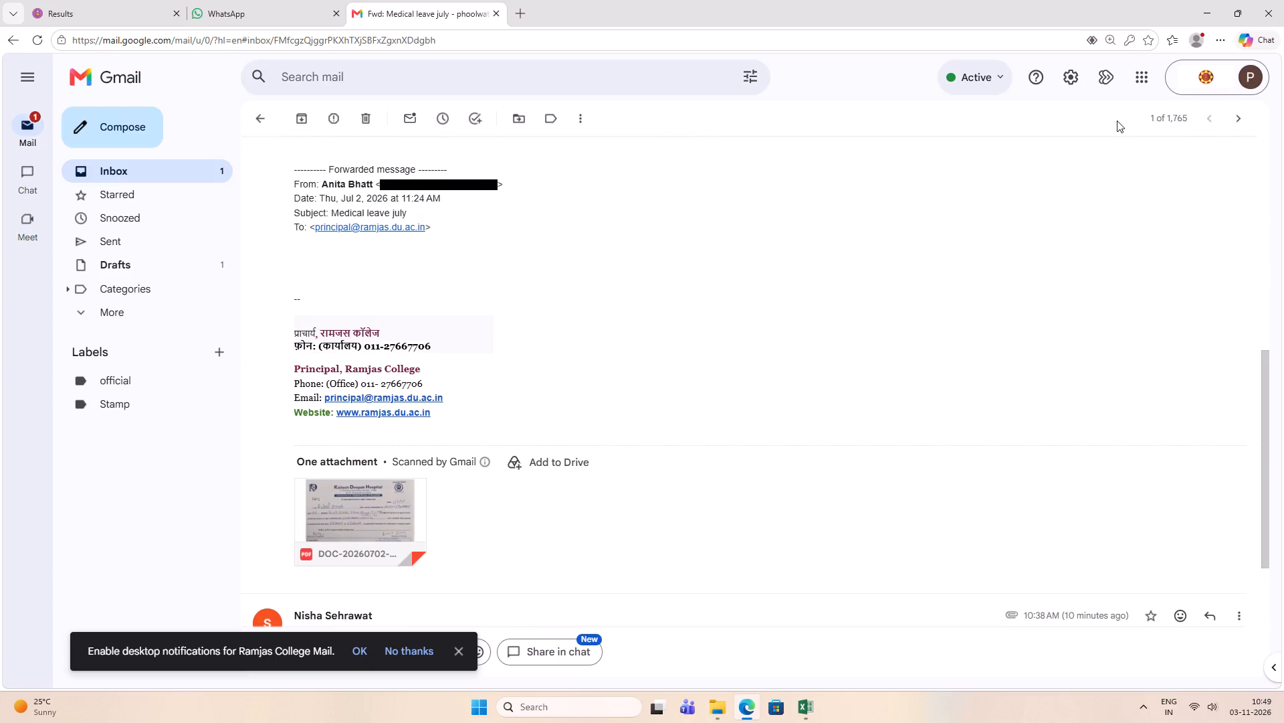
{"action": "scroll", "coordinate": [1153, 112], "scroll_direction": "up", "scroll_amount": 14}
{"action": "scroll", "coordinate": [1212, 121], "scroll_direction": "down", "scroll_amount": 1}
{"action": "scroll", "coordinate": [1212, 120], "scroll_direction": "up", "scroll_amount": 4}
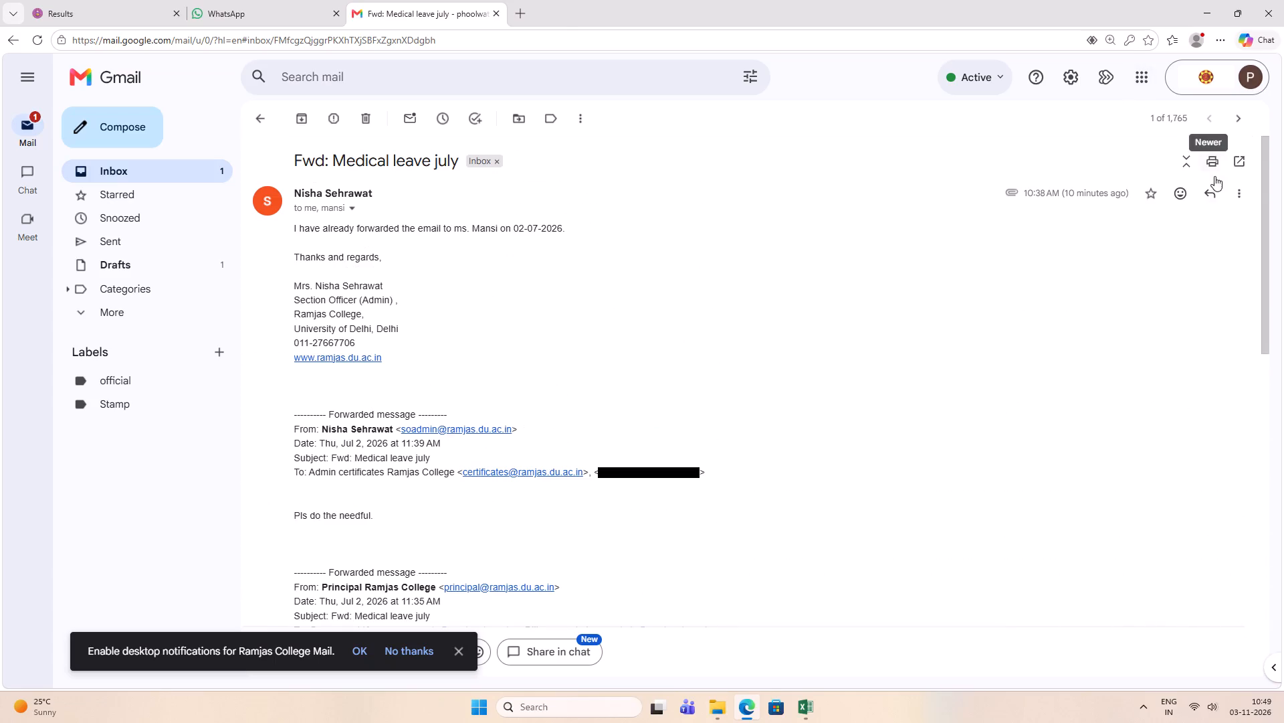
Set up the whole "Fwd: Medical leave july" email thread for printing, limiting the printout to page 1.
{"action": "left_click", "coordinate": [1209, 163]}
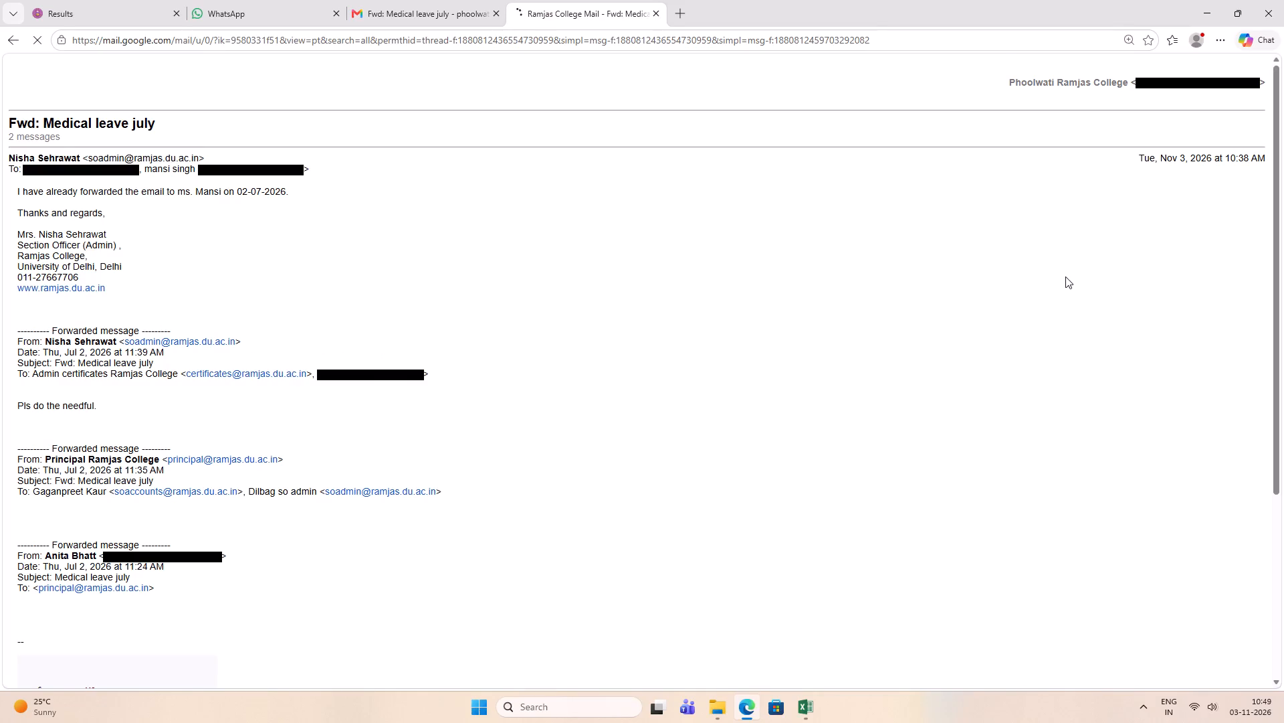
{"action": "scroll", "coordinate": [657, 356], "scroll_direction": "down", "scroll_amount": 13}
{"action": "scroll", "coordinate": [641, 353], "scroll_direction": "up", "scroll_amount": 4}
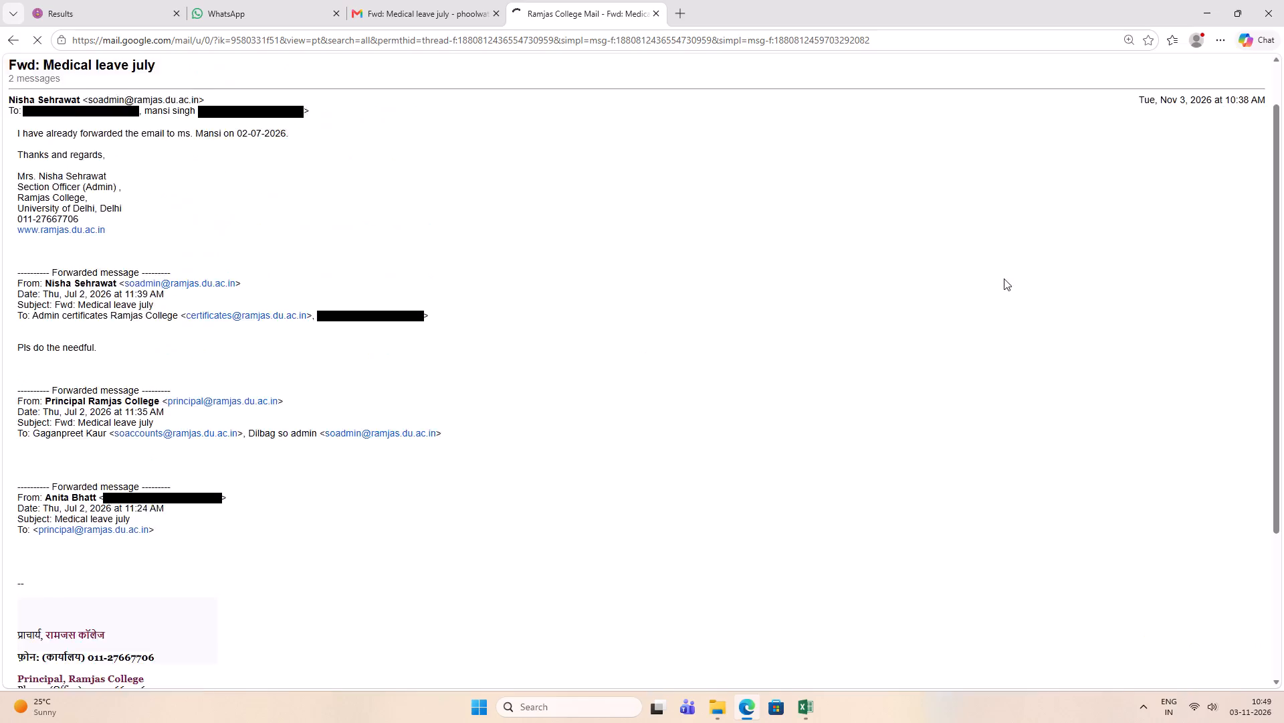
{"action": "scroll", "coordinate": [1004, 278], "scroll_direction": "up", "scroll_amount": 8}
{"action": "scroll", "coordinate": [654, 411], "scroll_direction": "down", "scroll_amount": 9}
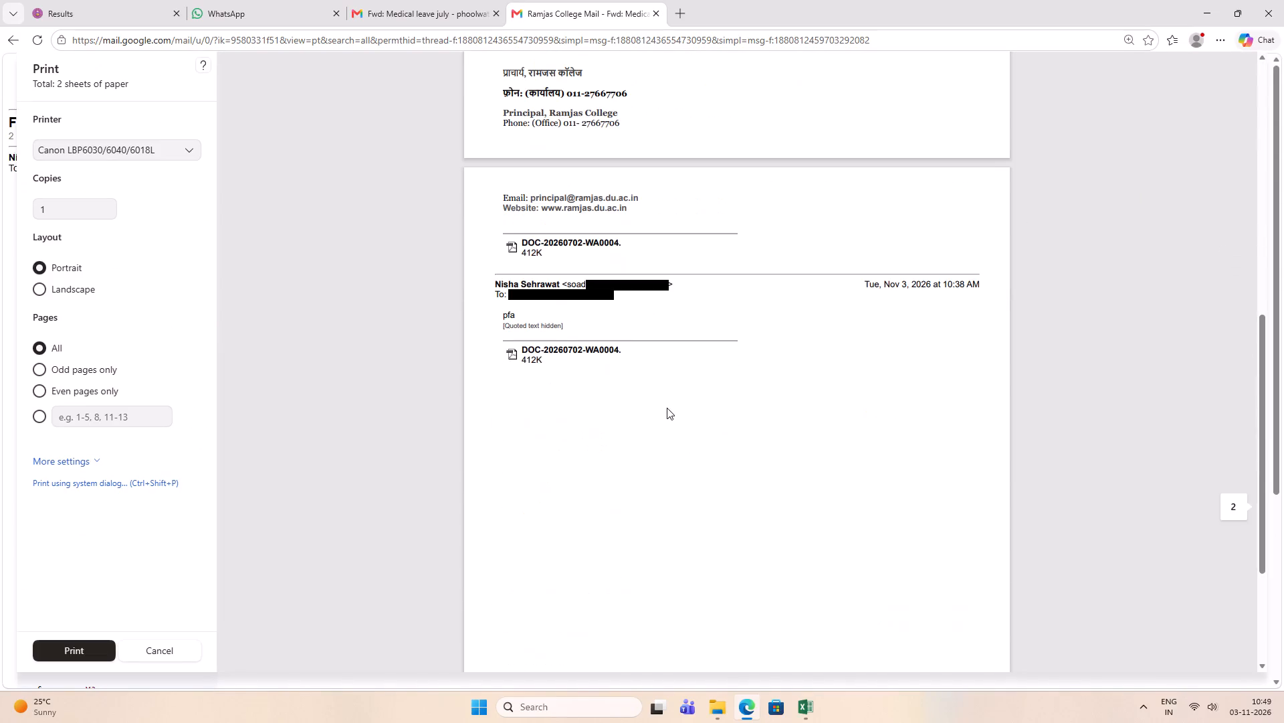
{"action": "scroll", "coordinate": [669, 403], "scroll_direction": "down", "scroll_amount": 12}
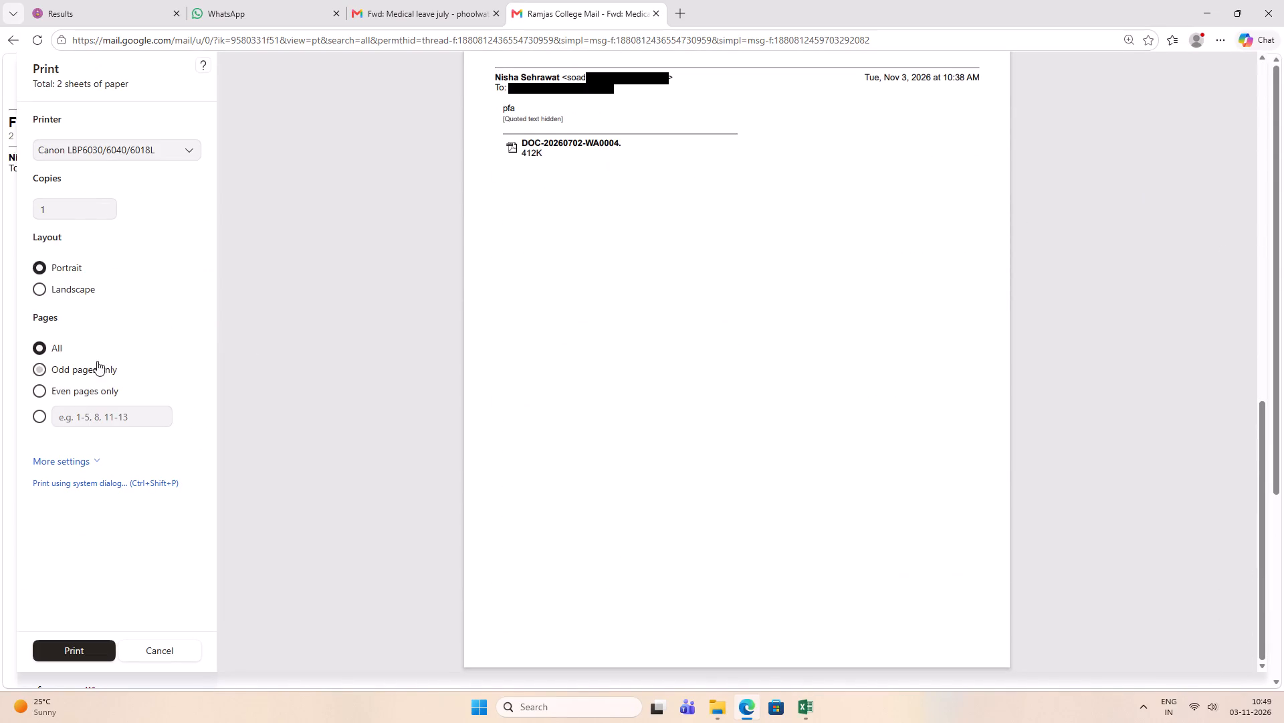
{"action": "left_click", "coordinate": [94, 410]}
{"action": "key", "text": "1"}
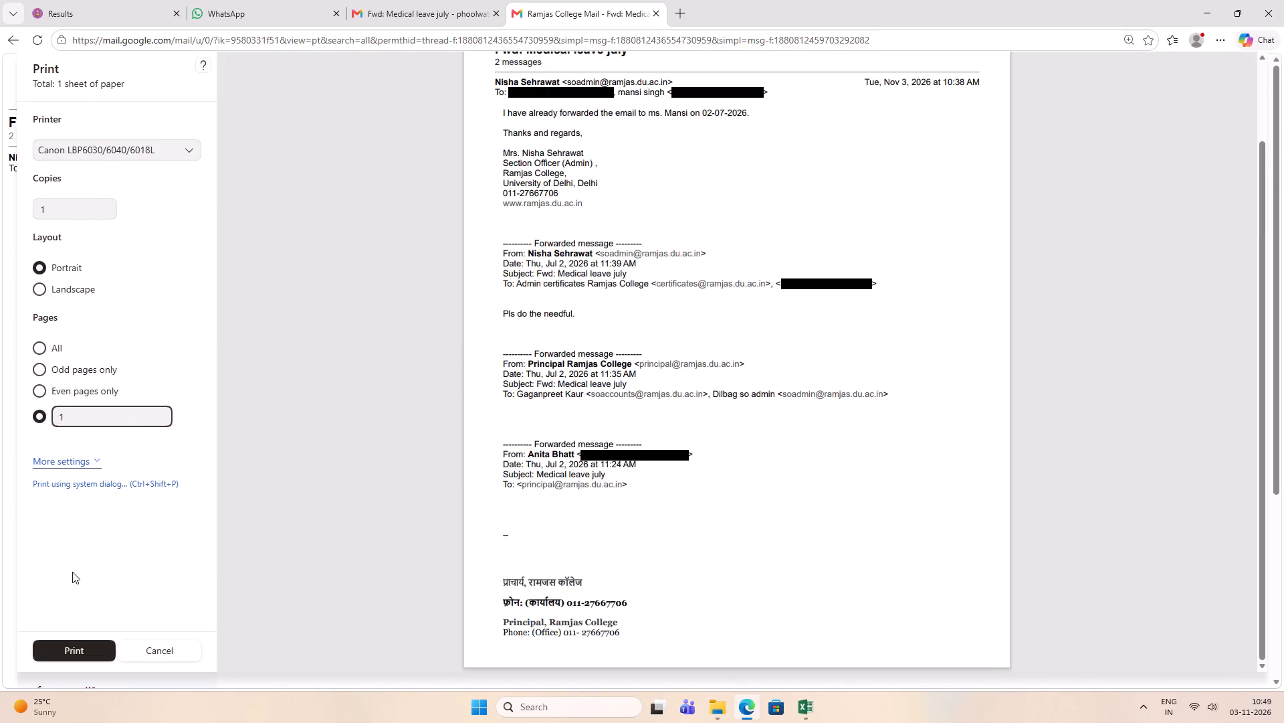
Print page 1 of the "Fwd: Medical leave july" email on the Canon LBP6030/6040/6018L printer.
{"action": "left_click", "coordinate": [71, 654]}
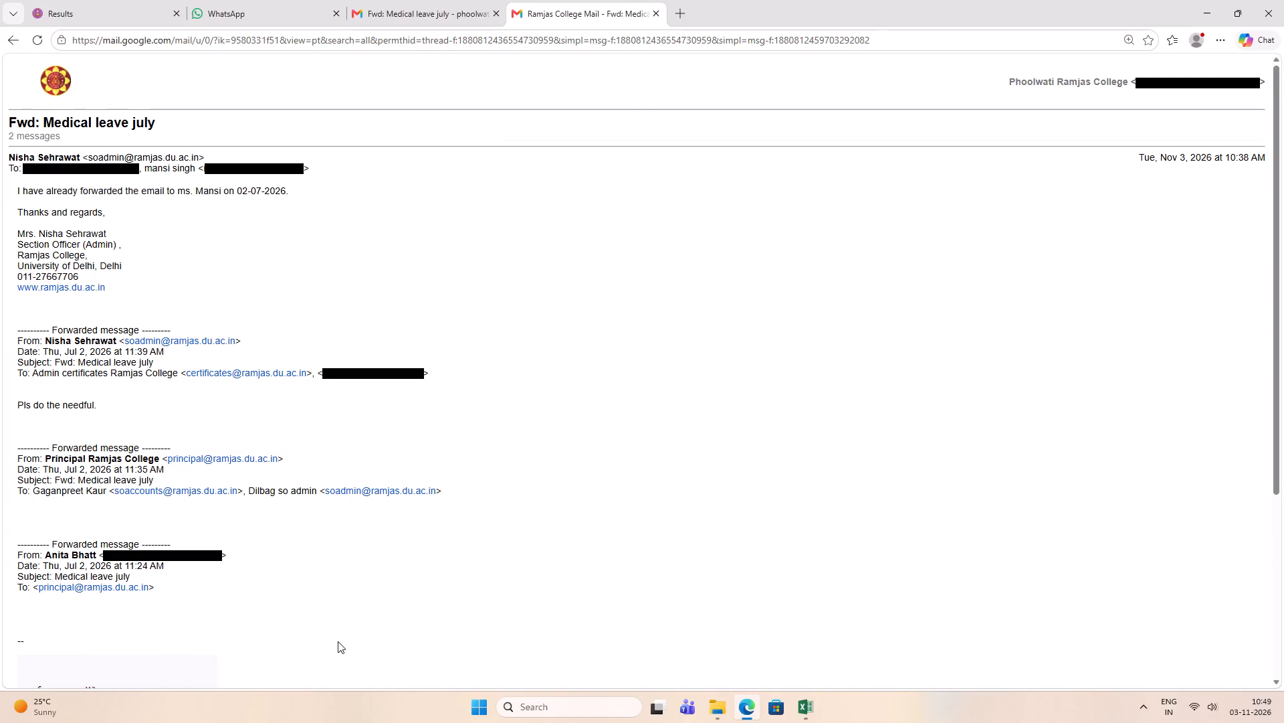
Set up another print job for the "Fwd: Medical leave july" email, limited to page 2.
{"action": "key", "text": "ctrl+p"}
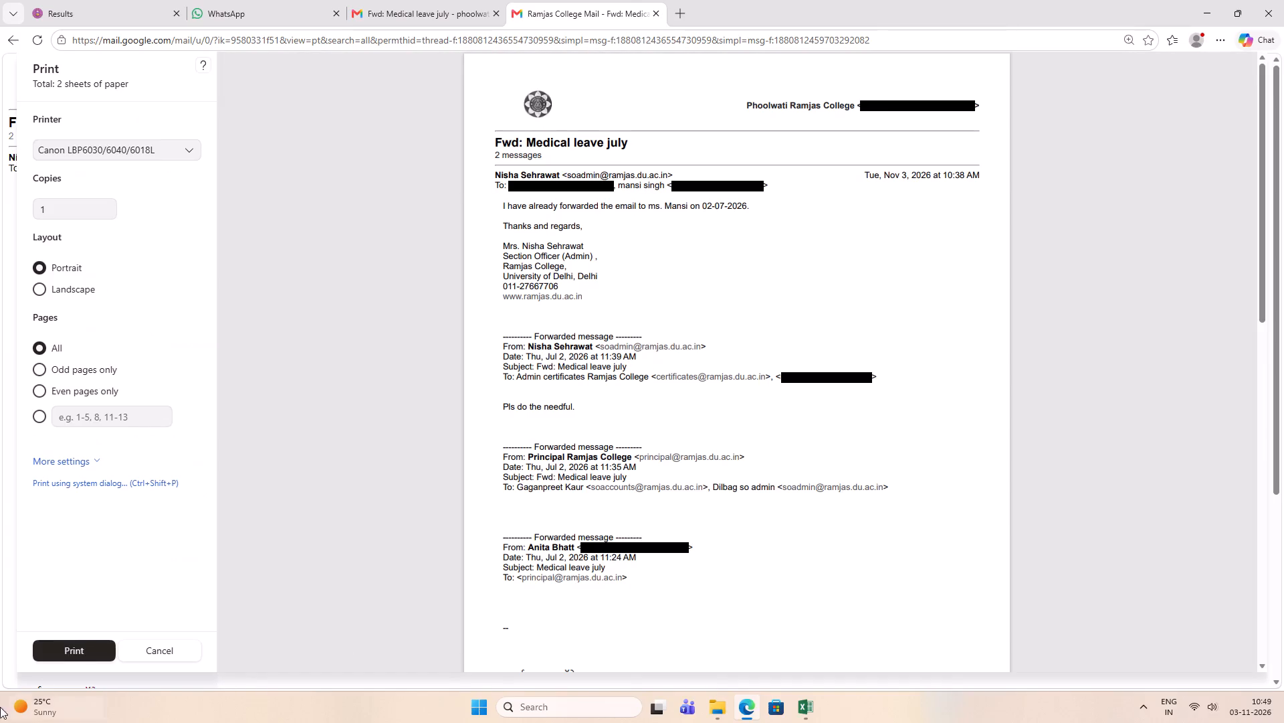
{"action": "left_click", "coordinate": [108, 414]}
{"action": "key", "text": "2"}
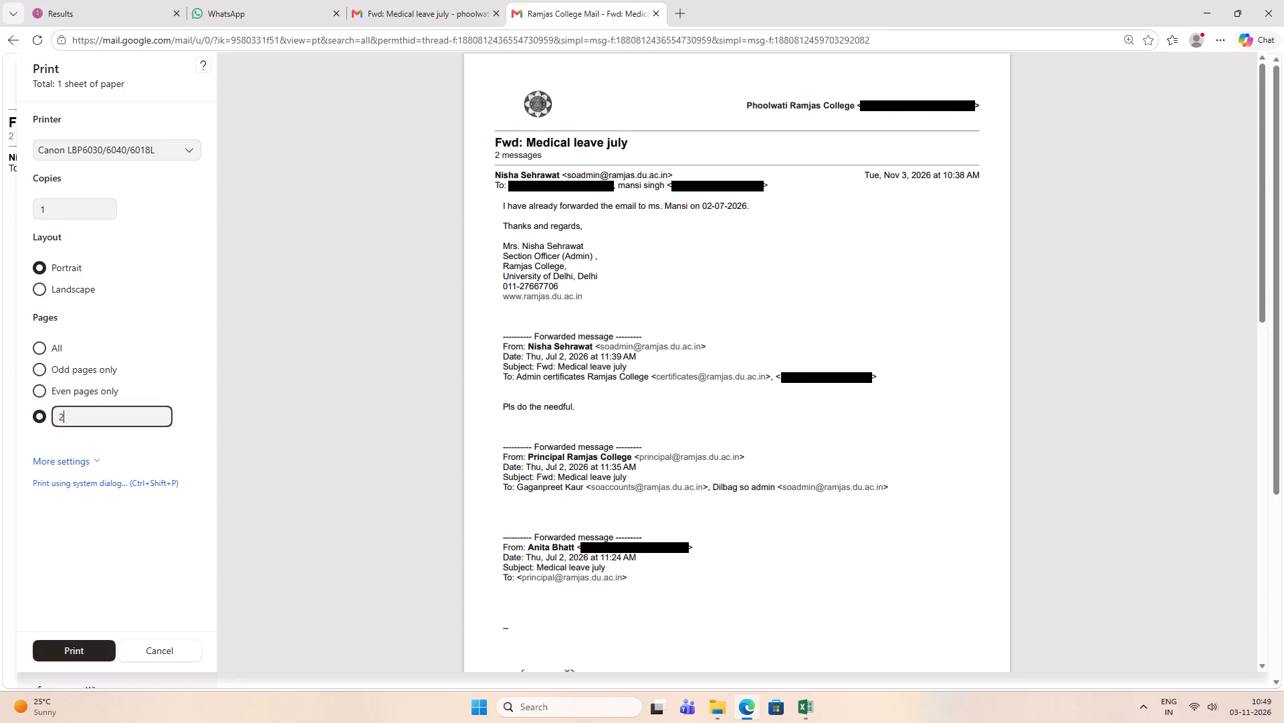
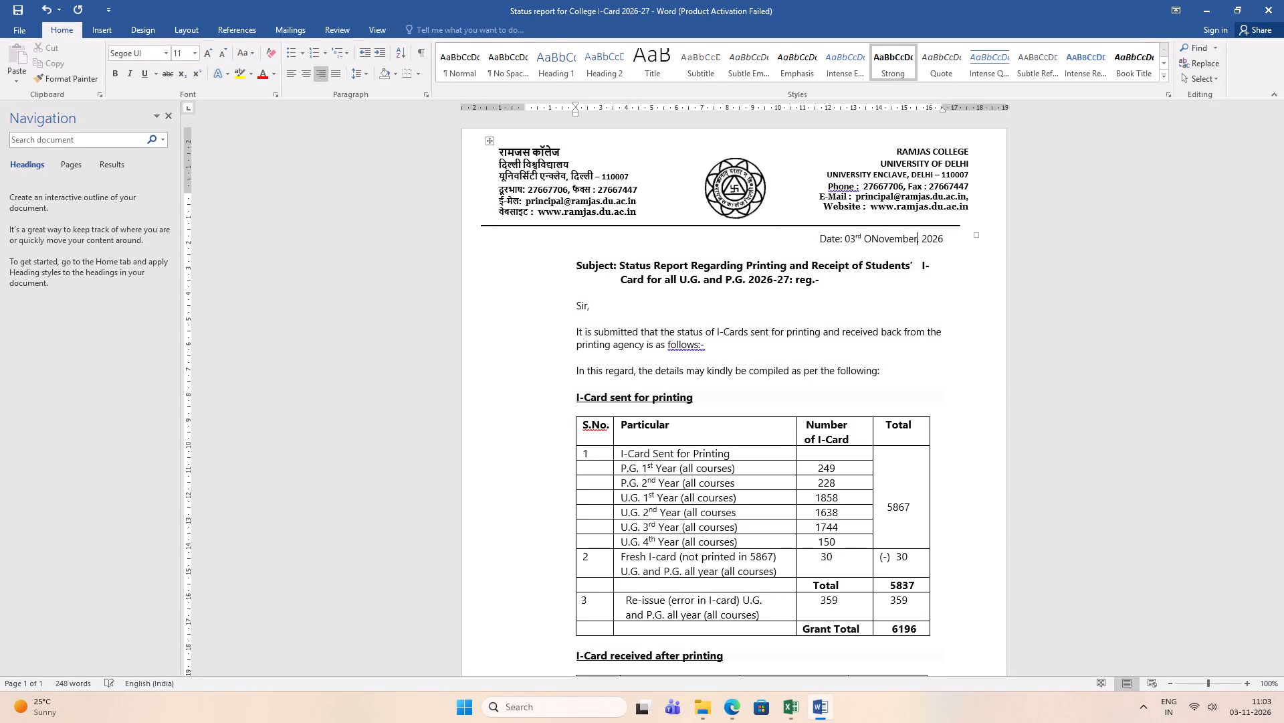
Remove the stray "O" before "November" so the letter's date reads "03rd November, 2026", and save the document.
{"action": "key", "text": "Left"}
{"action": "key", "text": "Left"}
{"action": "key", "text": "Left"}
{"action": "key", "text": "Left"}
{"action": "key", "text": "Left"}
{"action": "key", "text": "Left"}
{"action": "key", "text": "Left"}
{"action": "key", "text": "Left"}
{"action": "key", "text": "BackSpace"}
{"action": "key", "text": "ctrl+s"}
{"action": "key", "text": "ctrl+s"}
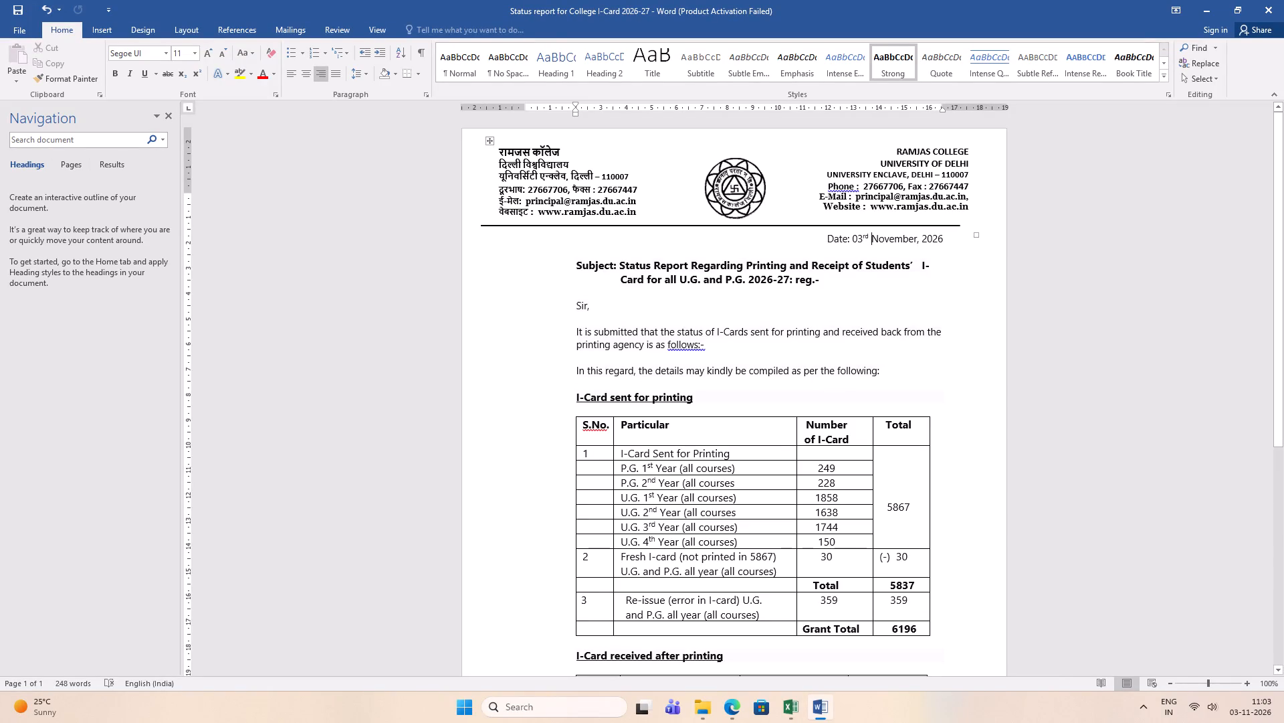
{"action": "key", "text": "ctrl+s"}
Correct the flagged "follows:-" in the opening paragraph to "follows: -" using the suggested correction, and save the report.
{"action": "right_click", "coordinate": [684, 345]}
{"action": "left_click", "coordinate": [710, 354]}
{"action": "key", "text": "ctrl+s"}
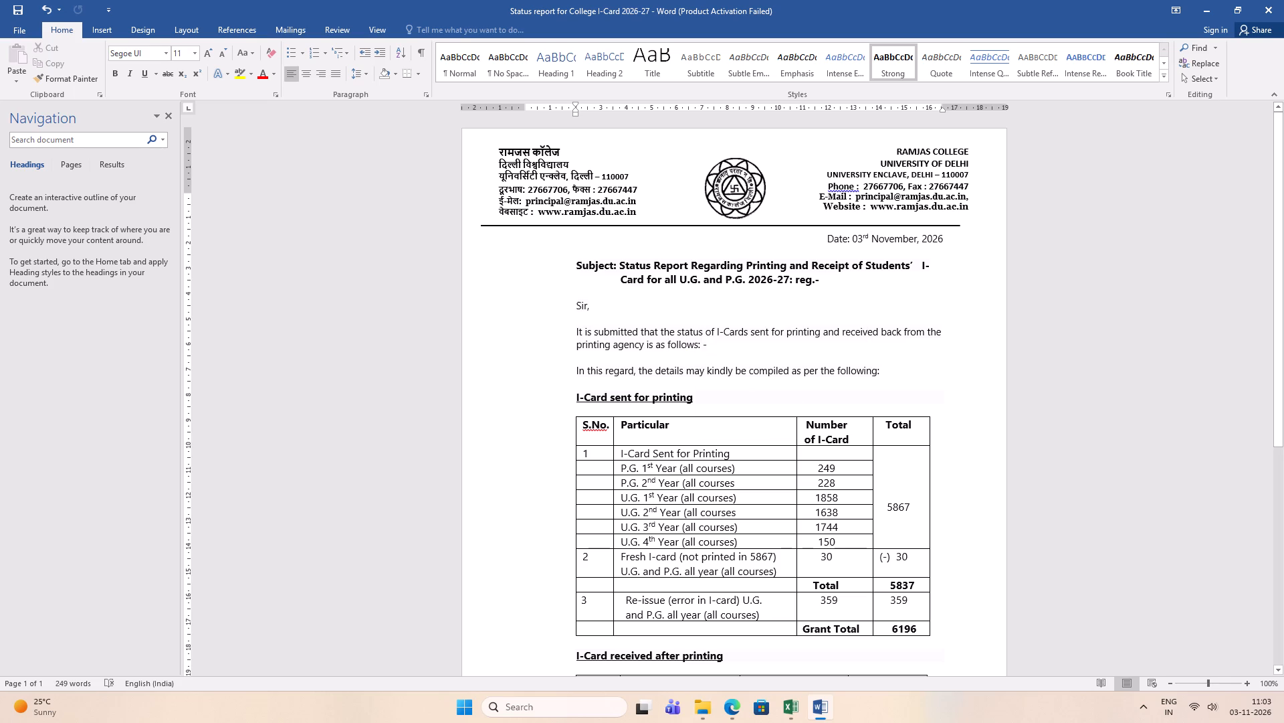
In Word, check the College I-Card 2026-27 status report through to the signature block and save the document.
{"action": "scroll", "coordinate": [799, 417], "scroll_direction": "down", "scroll_amount": 4}
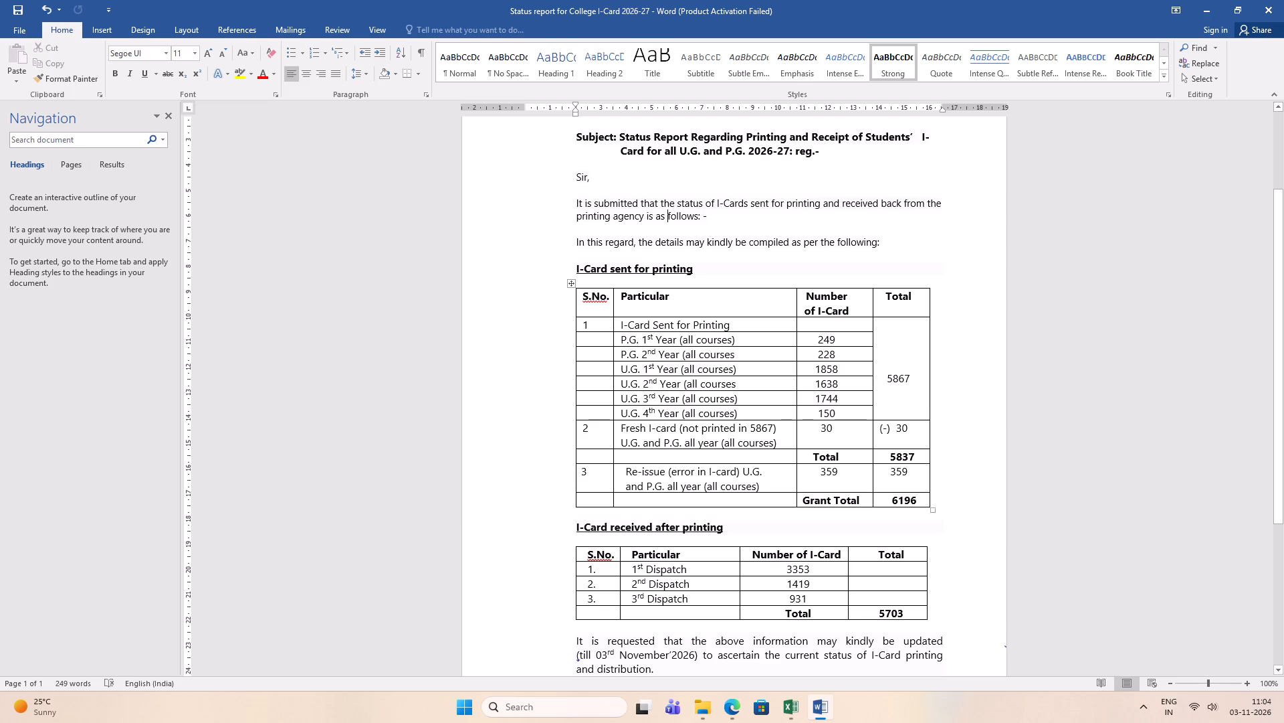
{"action": "key", "text": "ctrl+s"}
{"action": "scroll", "coordinate": [816, 404], "scroll_direction": "down", "scroll_amount": 5}
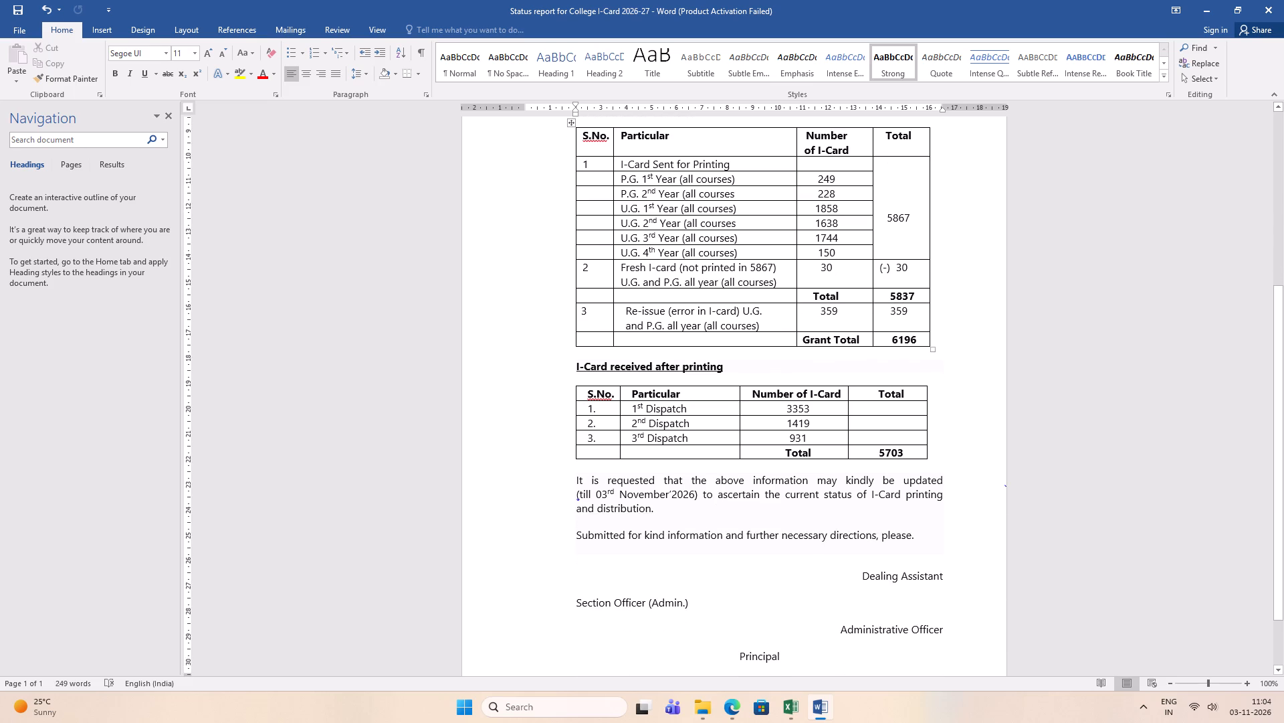
{"action": "scroll", "coordinate": [895, 390], "scroll_direction": "up", "scroll_amount": 5}
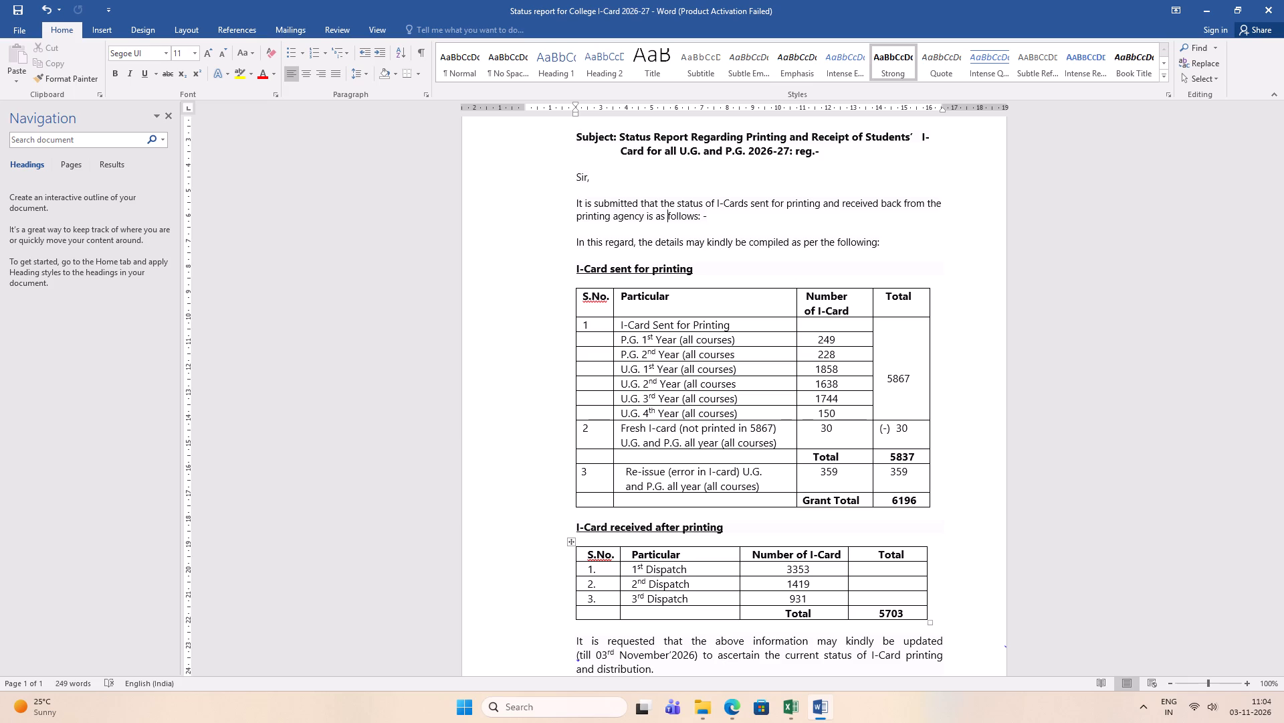
{"action": "key", "text": "ctrl+s"}
Print one copy of the whole I-Card status report on the Canon LBP6030/6040/6018L printer and save the document again.
{"action": "key", "text": "ctrl+p"}
{"action": "scroll", "coordinate": [819, 434], "scroll_direction": "down", "scroll_amount": 3}
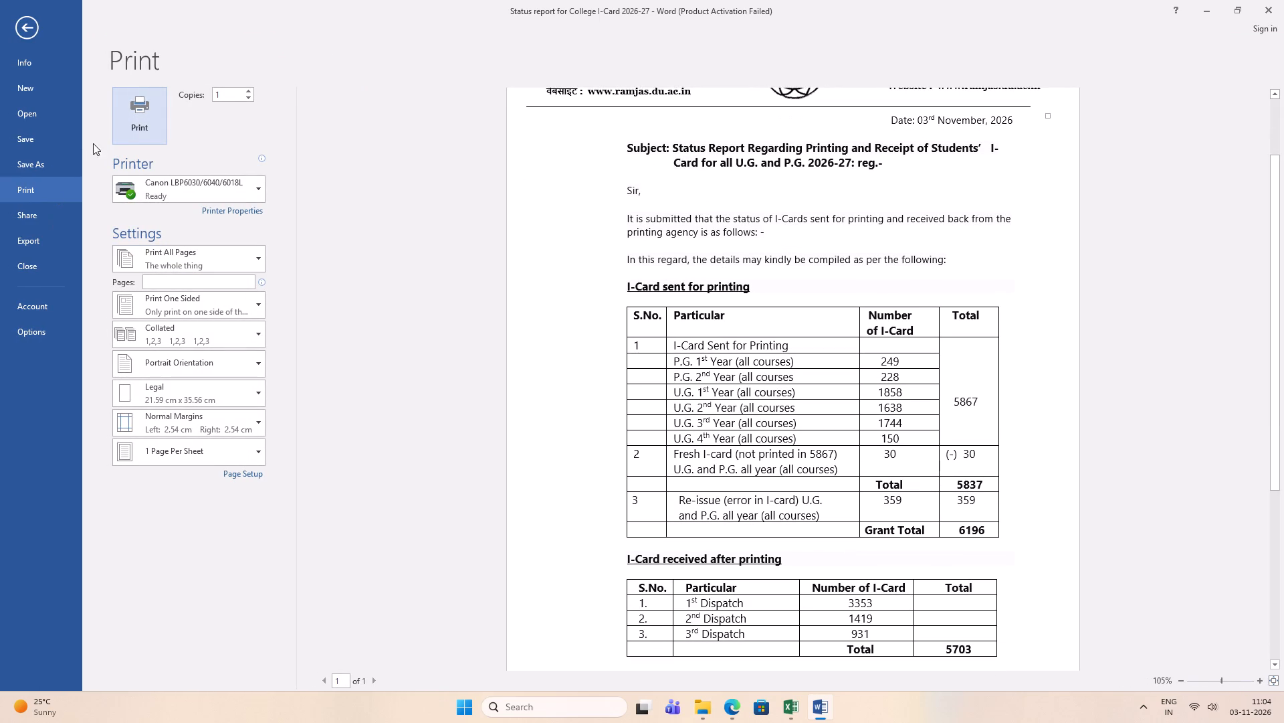
{"action": "left_click", "coordinate": [138, 120]}
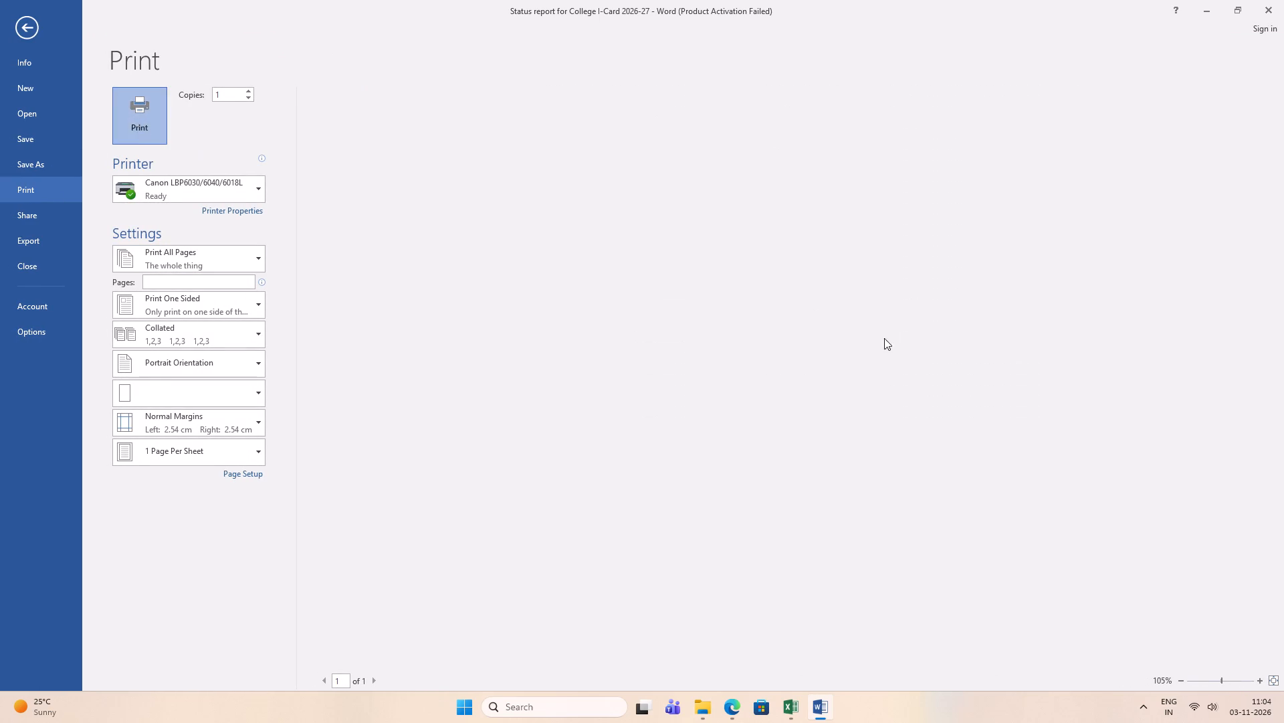
{"action": "key", "text": "ctrl+s"}
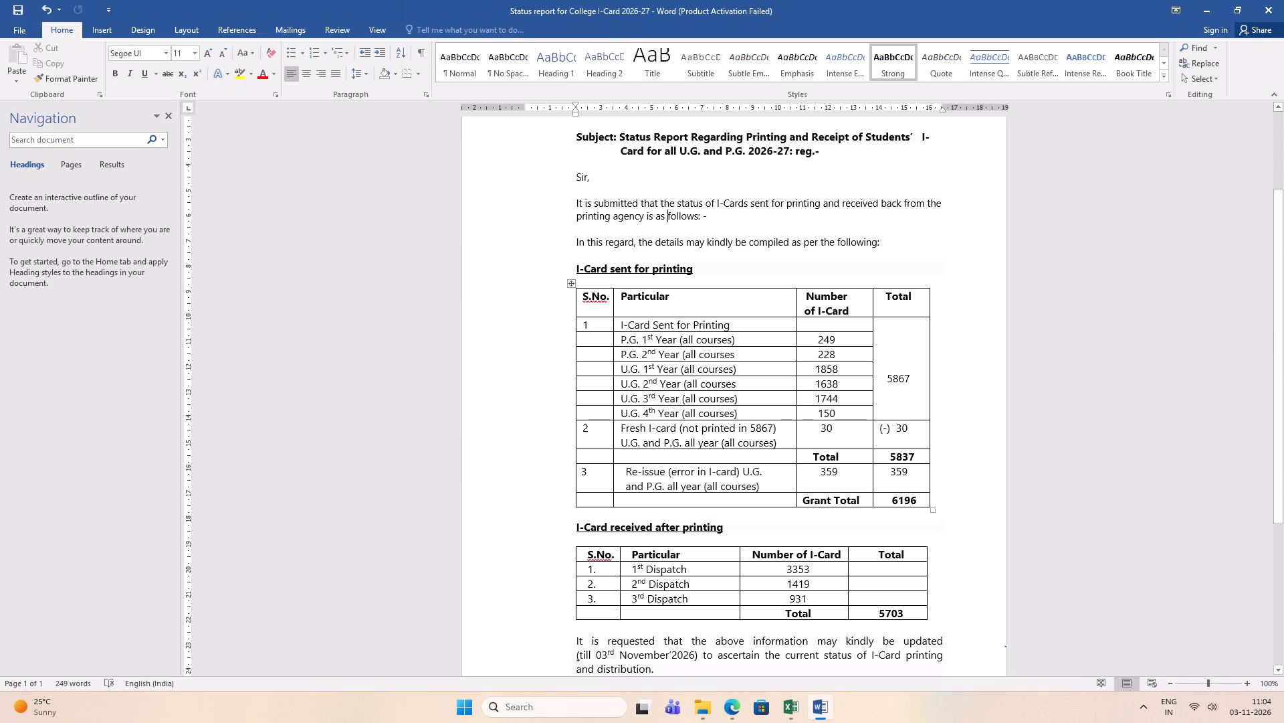